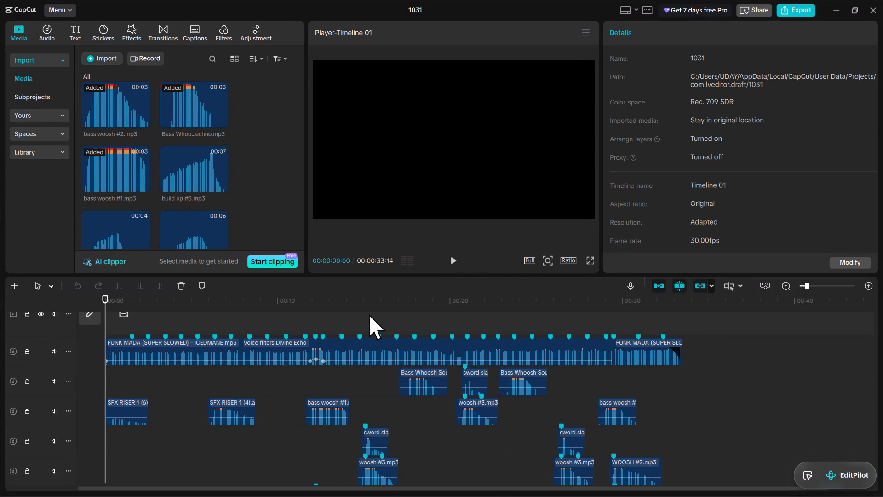
# Play the timeline from the start and review the FUNK MADA music track together with the riser, whoosh and sword sound-effect tracks.
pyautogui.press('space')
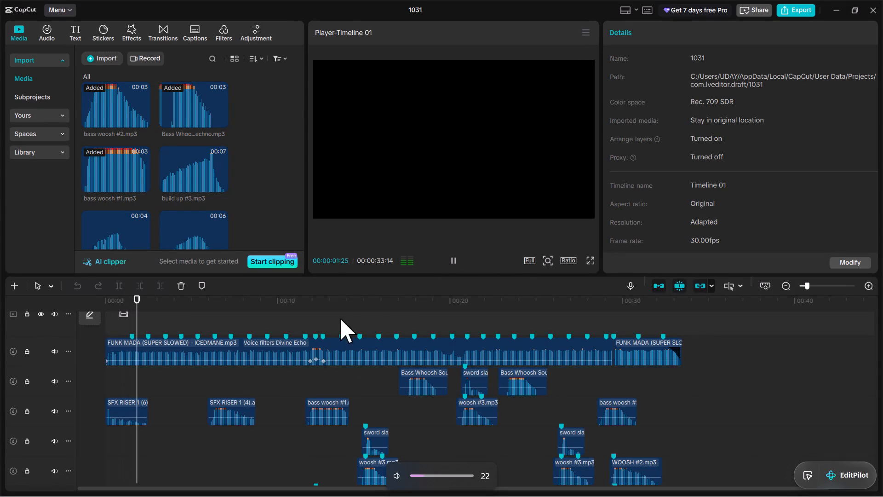
pyautogui.scroll(-5, 271, 414)
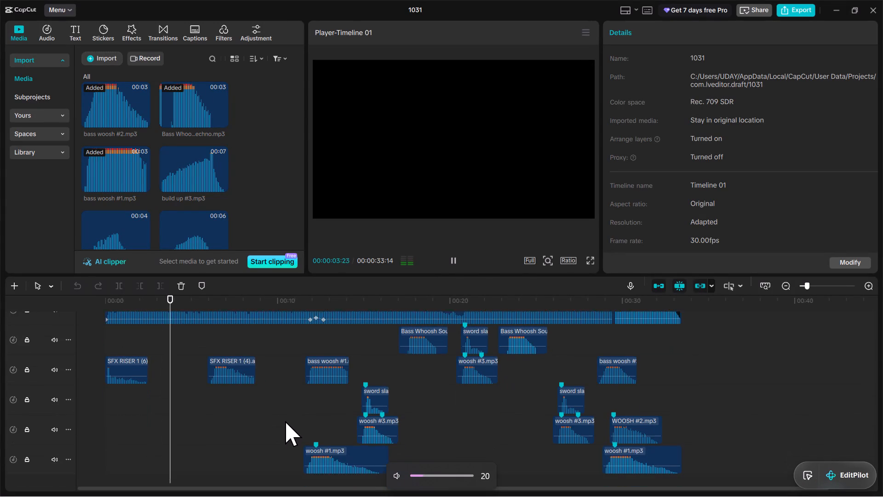
pyautogui.scroll(-2, 285, 421)
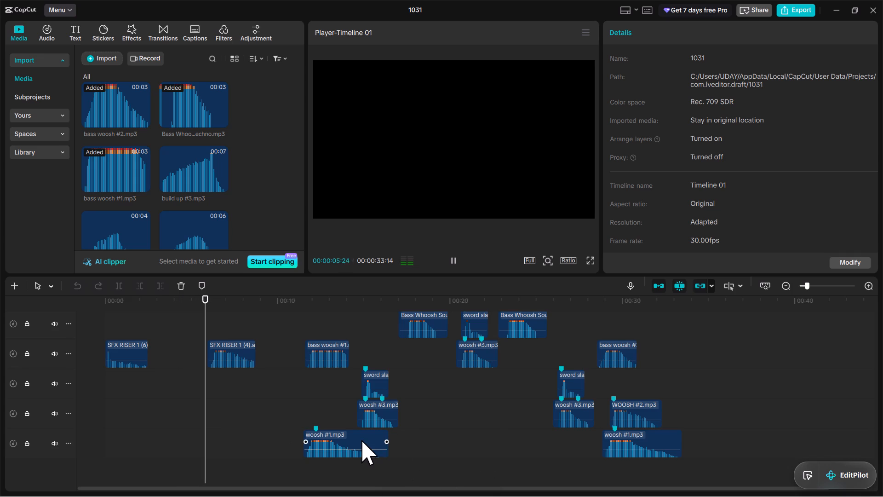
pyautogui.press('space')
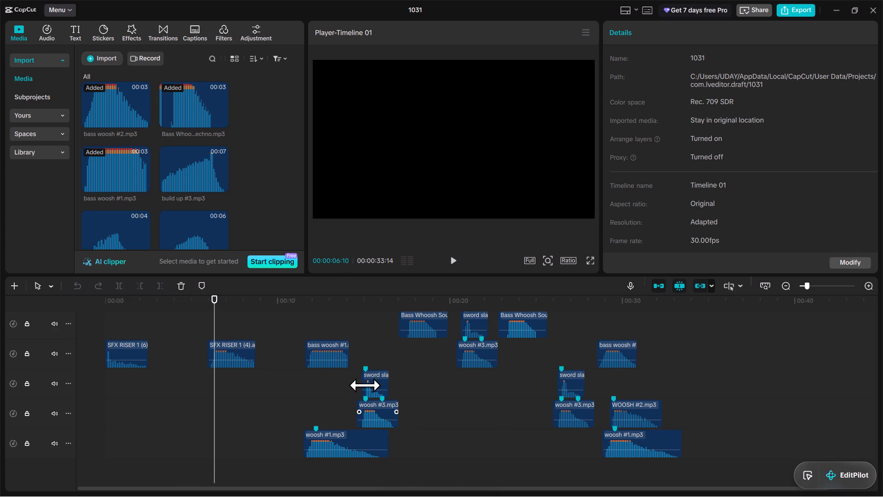
pyautogui.click(813, 486)
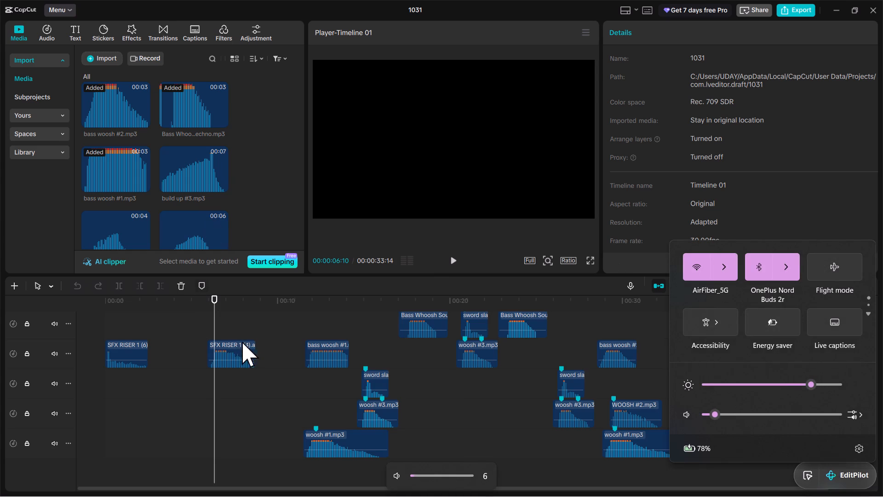
pyautogui.click(261, 358)
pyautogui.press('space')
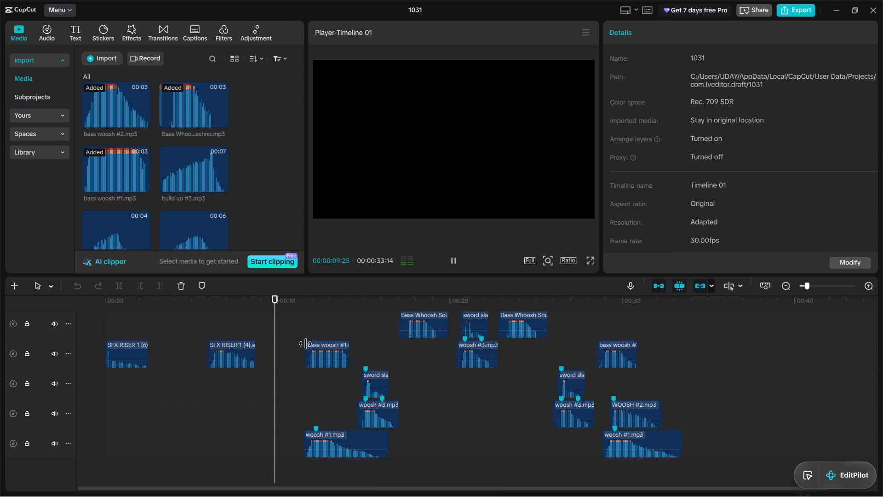
pyautogui.scroll(2, 265, 402)
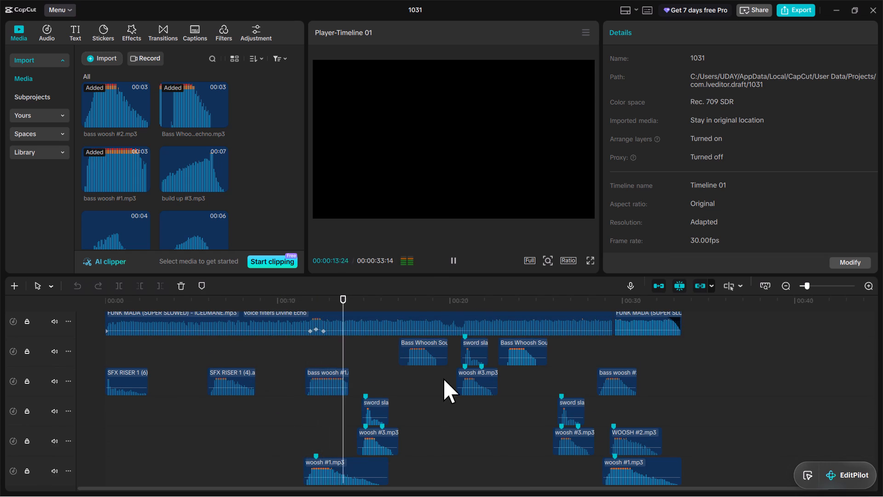
pyautogui.scroll(5, 425, 367)
pyautogui.scroll(-3, 441, 471)
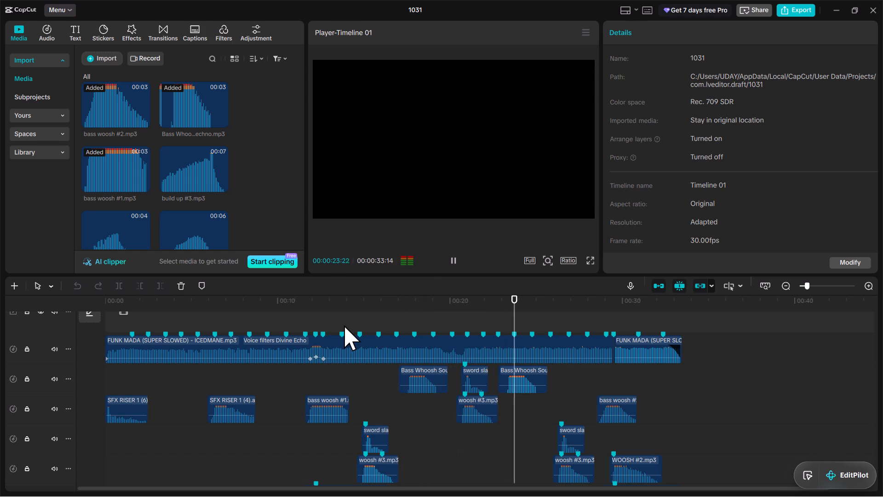
# Examine the music and sound-effect clips across the timeline's audio tracks, and replay the opening seconds from the start.
pyautogui.scroll(-4, 769, 417)
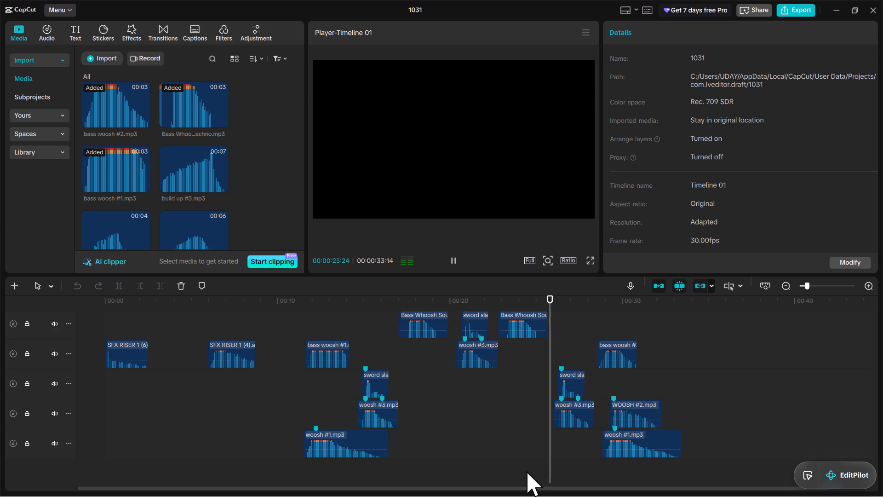
pyautogui.scroll(2, 624, 401)
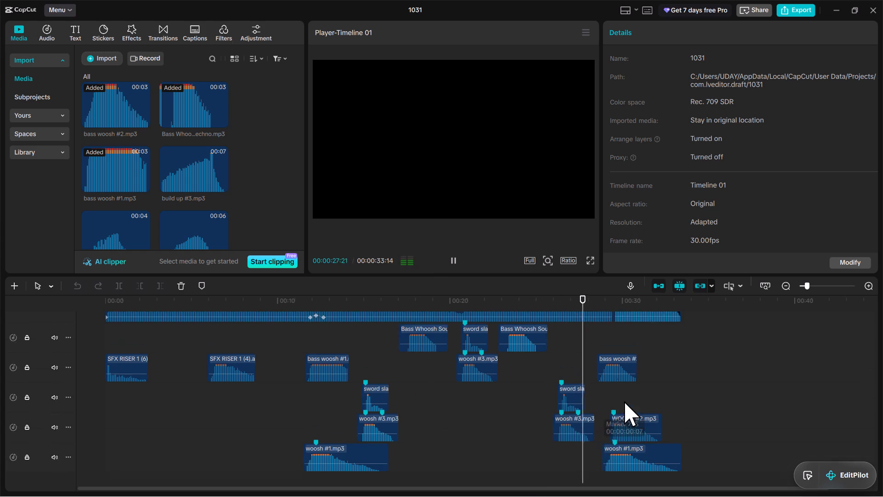
pyautogui.scroll(1, 624, 401)
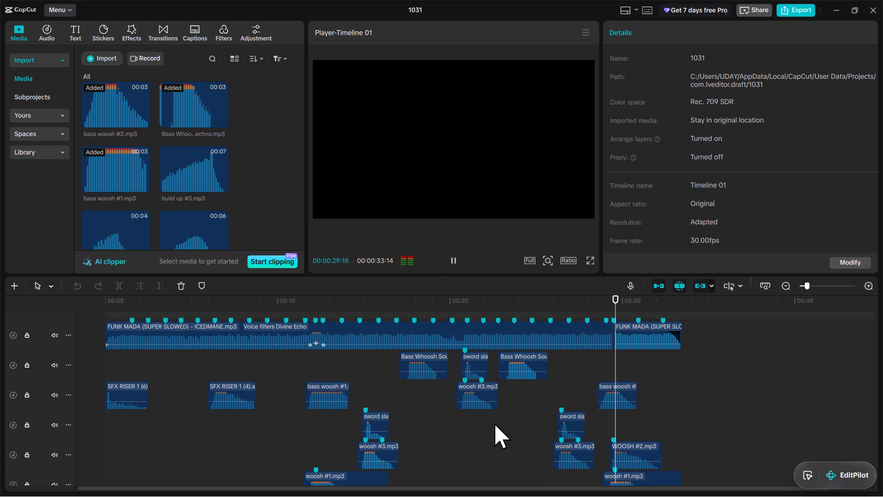
pyautogui.scroll(-3, 239, 408)
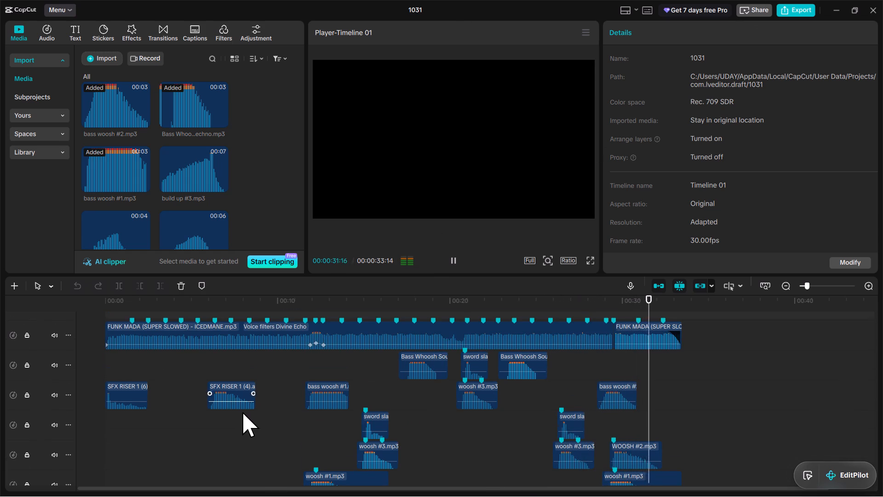
pyautogui.scroll(-2, 242, 412)
pyautogui.scroll(3, 144, 348)
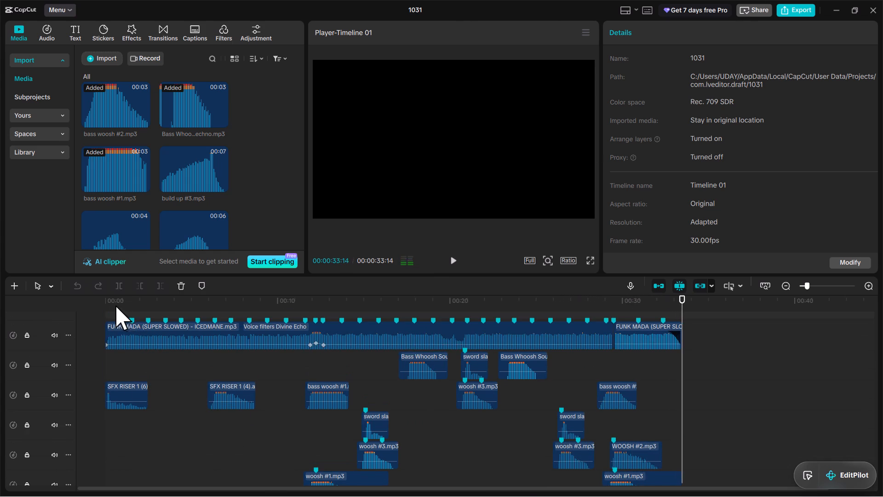
pyautogui.click(111, 305)
pyautogui.moveTo(111, 305); pyautogui.dragTo(83, 305)
pyautogui.press('space')
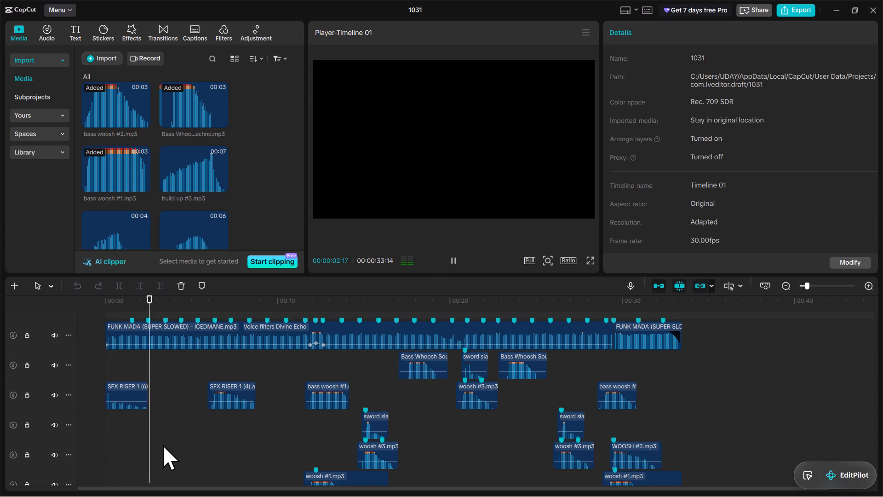
pyautogui.press('space')
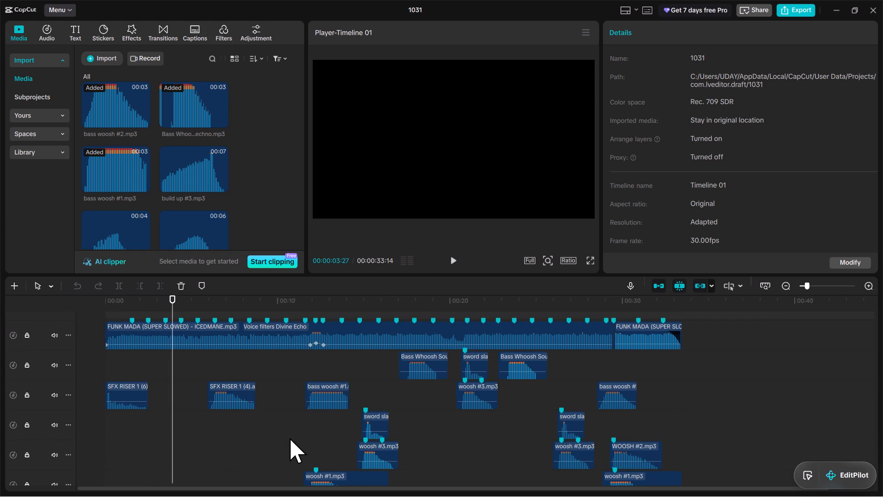
pyautogui.scroll(-6, 294, 441)
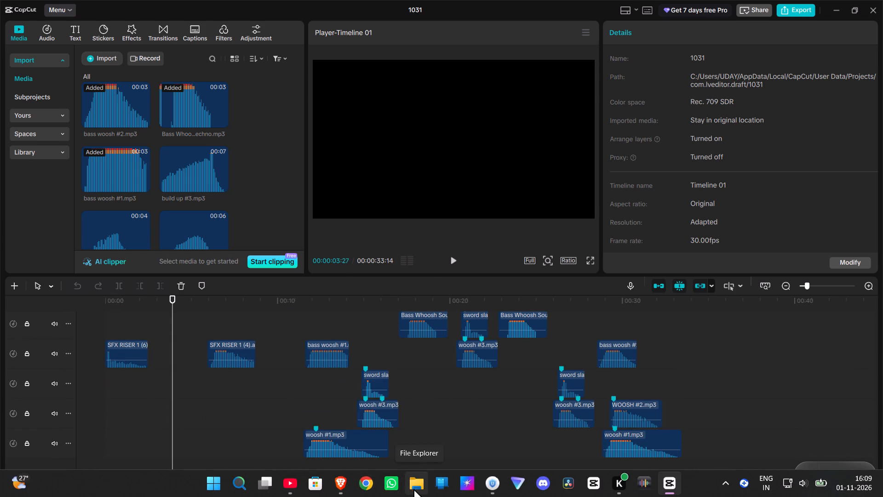
# Open a File Explorer window and close the Y2Mate browser window.
pyautogui.click(413, 487)
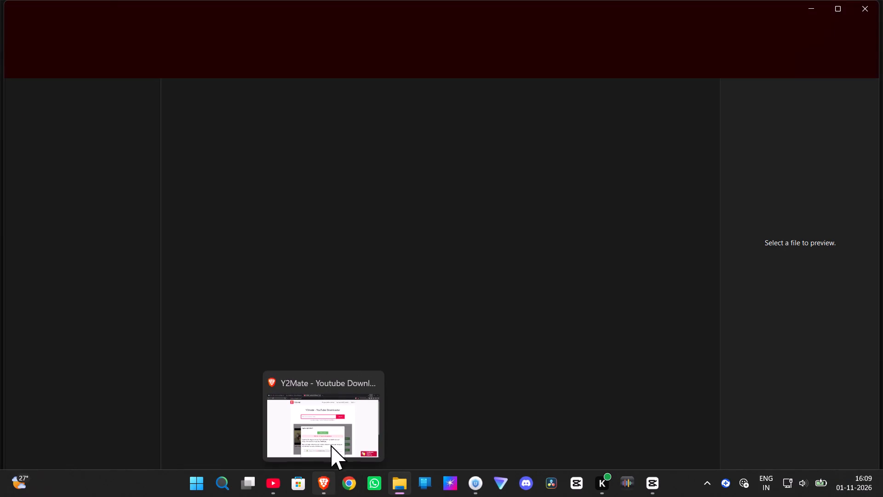
pyautogui.click(369, 385)
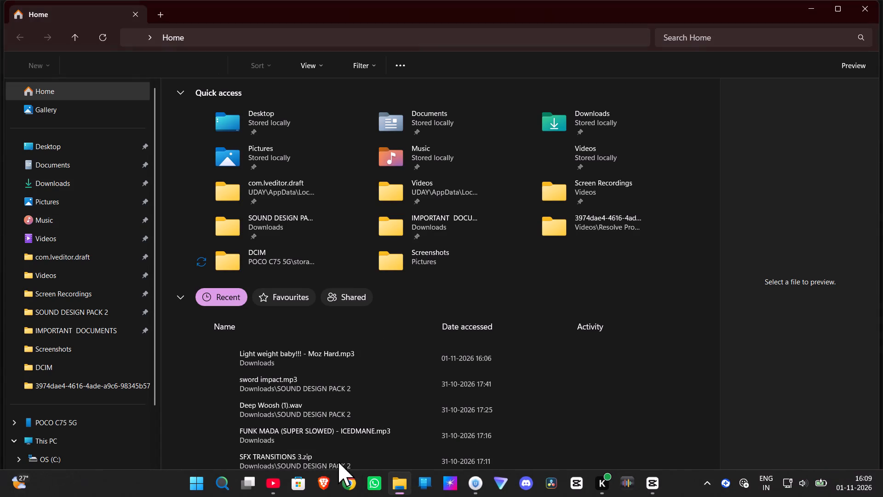
# Select the file Light weight baby!!! - Moz Hard.mp3 in the Downloads folder.
pyautogui.click(80, 185)
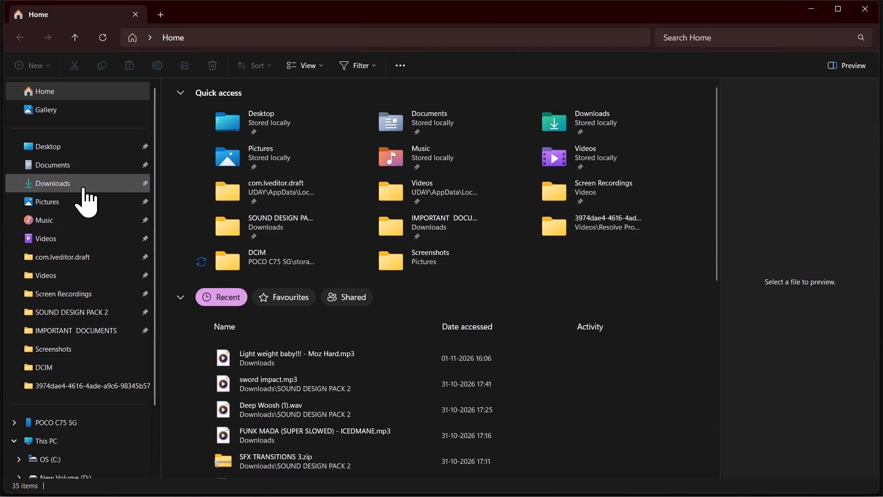
pyautogui.click(232, 119)
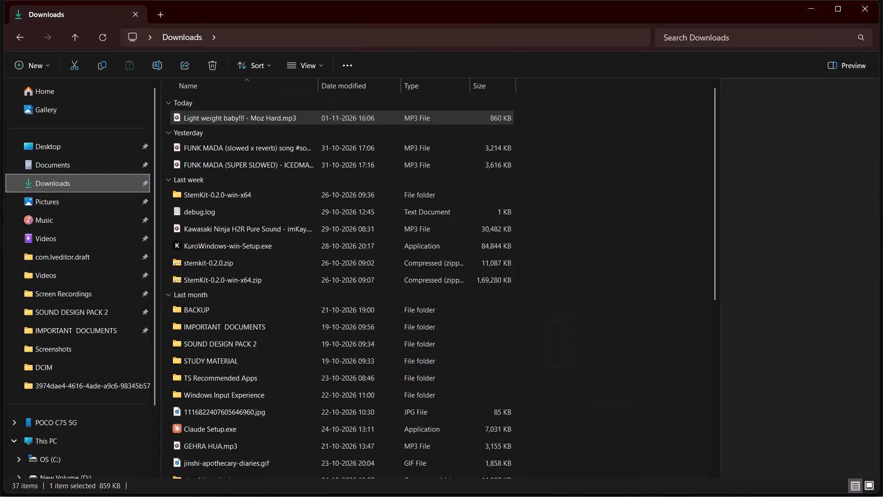
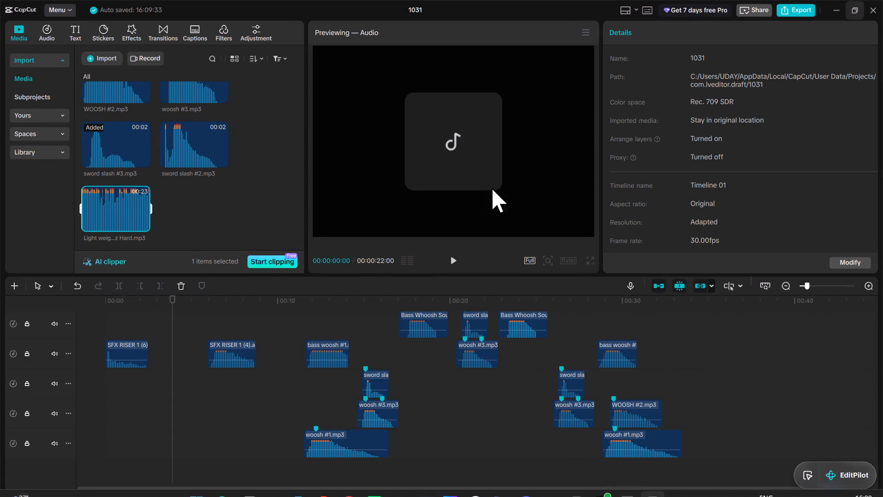
# Preview the imported audio Light weight baby!!! - Moz Hard.mp3 from its beginning in the media library.
pyautogui.click(115, 205)
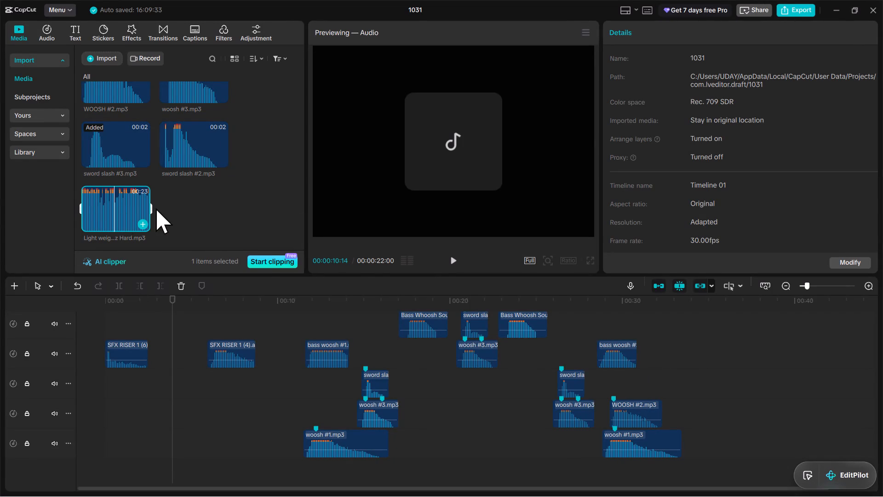
pyautogui.click(156, 208)
pyautogui.click(126, 209)
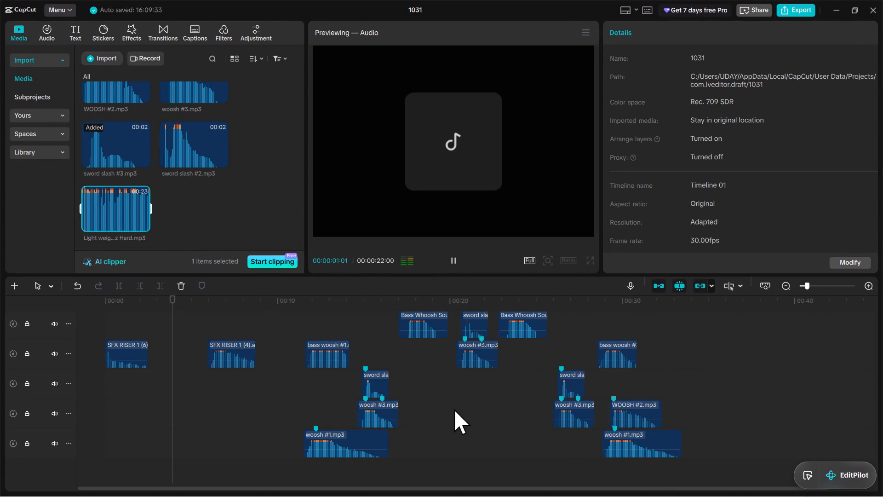
# Add Light weight baby!!! - Moz Hard.mp3 to the music track, after the FUNK MADA clip at about 35 seconds.
pyautogui.moveTo(592, 409); pyautogui.dragTo(597, 420)
pyautogui.scroll(5, 600, 418)
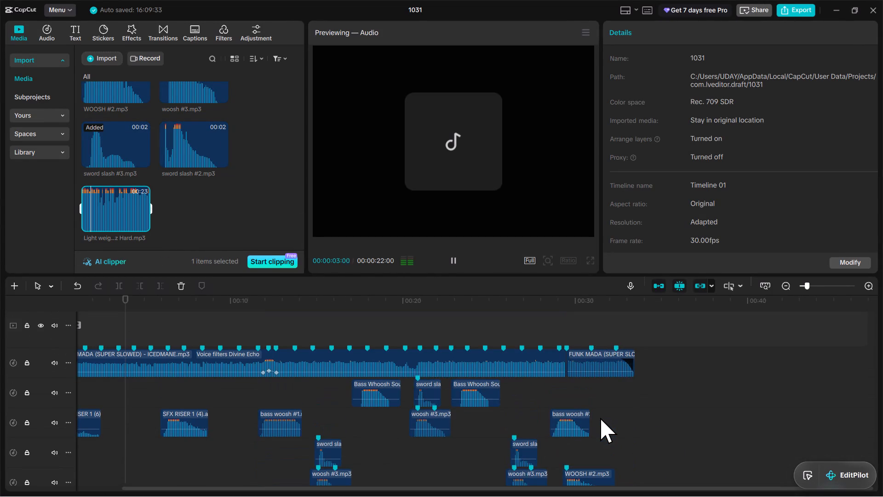
pyautogui.moveTo(138, 194); pyautogui.dragTo(772, 410)
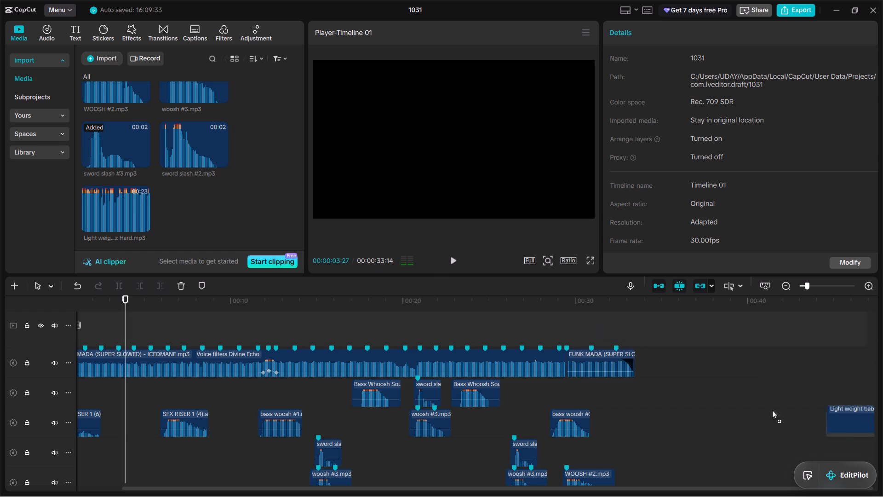
pyautogui.moveTo(772, 410); pyautogui.dragTo(673, 352)
pyautogui.moveTo(756, 401); pyautogui.dragTo(749, 417)
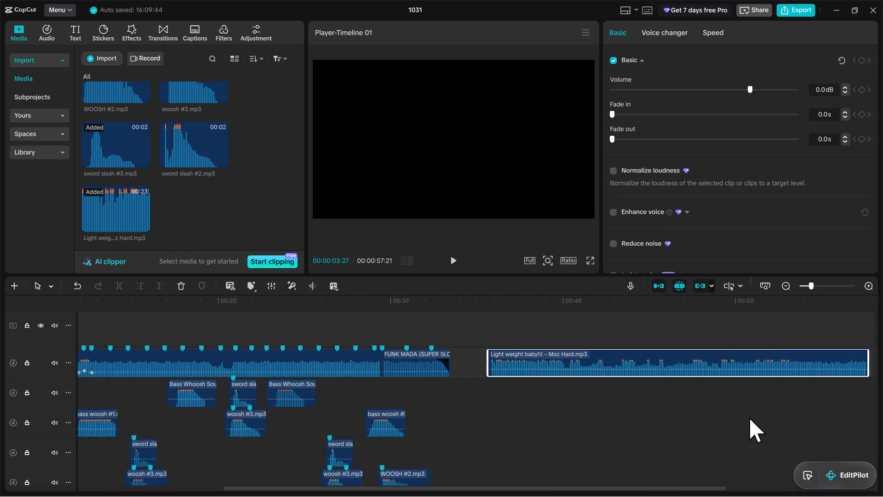
pyautogui.moveTo(749, 417); pyautogui.dragTo(753, 417)
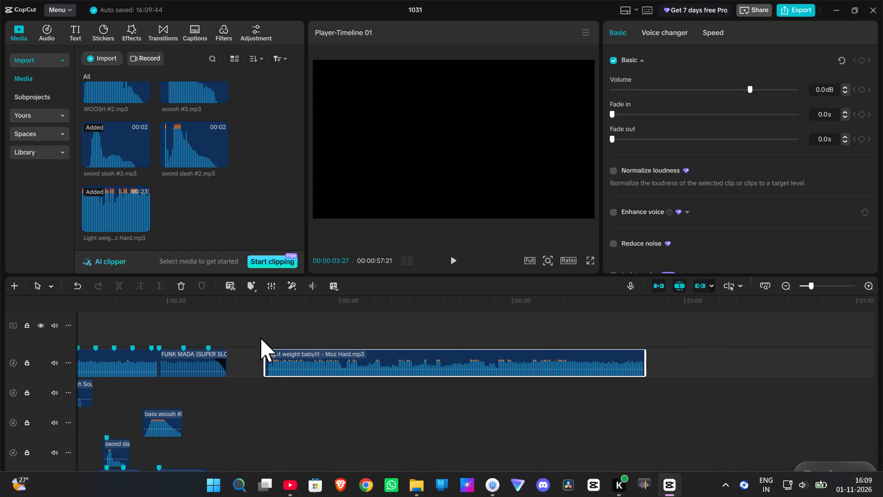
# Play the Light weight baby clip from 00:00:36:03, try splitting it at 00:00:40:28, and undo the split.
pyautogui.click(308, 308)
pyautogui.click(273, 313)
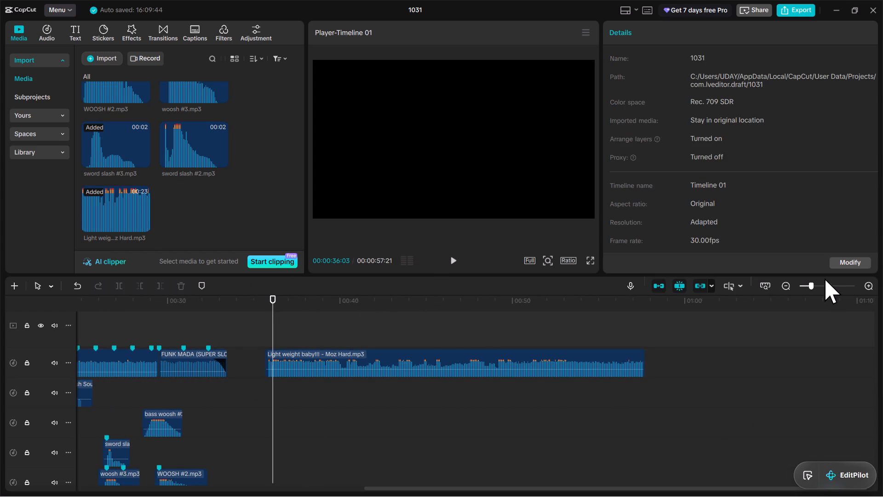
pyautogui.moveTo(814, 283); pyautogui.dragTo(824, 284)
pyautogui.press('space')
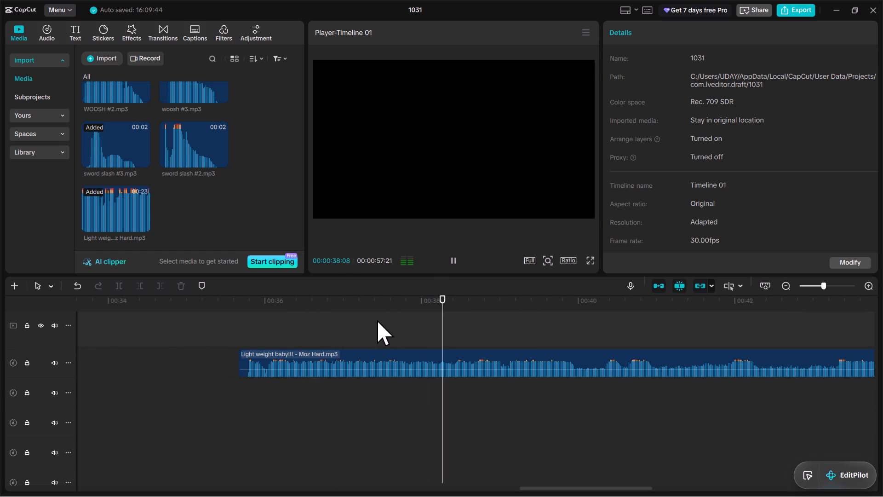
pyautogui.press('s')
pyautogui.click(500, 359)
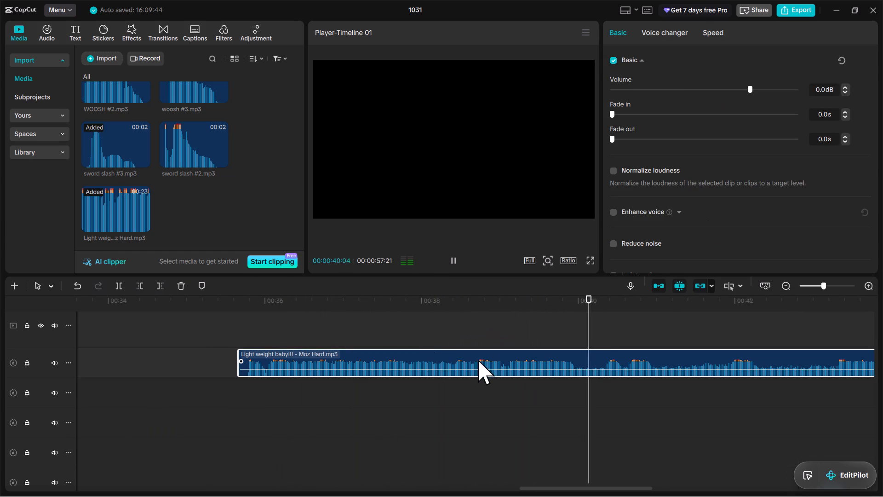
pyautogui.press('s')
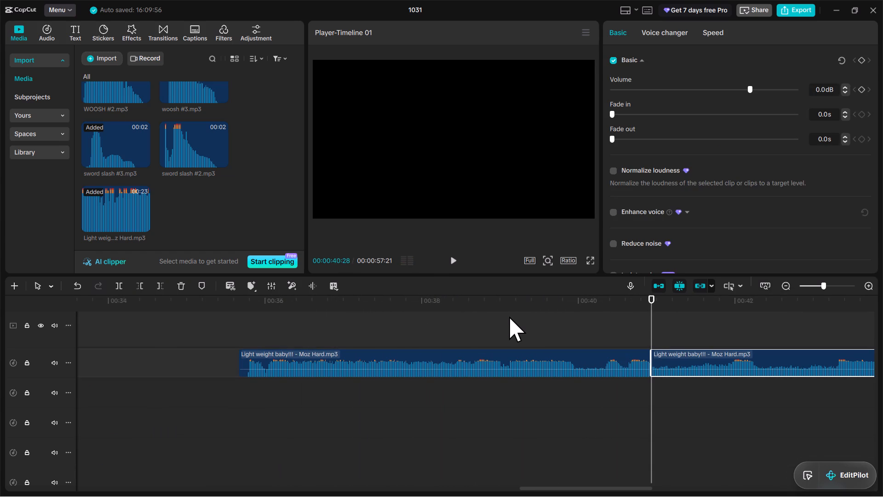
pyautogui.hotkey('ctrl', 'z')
# Generate automatic beat markers on the Light weight baby clip.
pyautogui.click(461, 304)
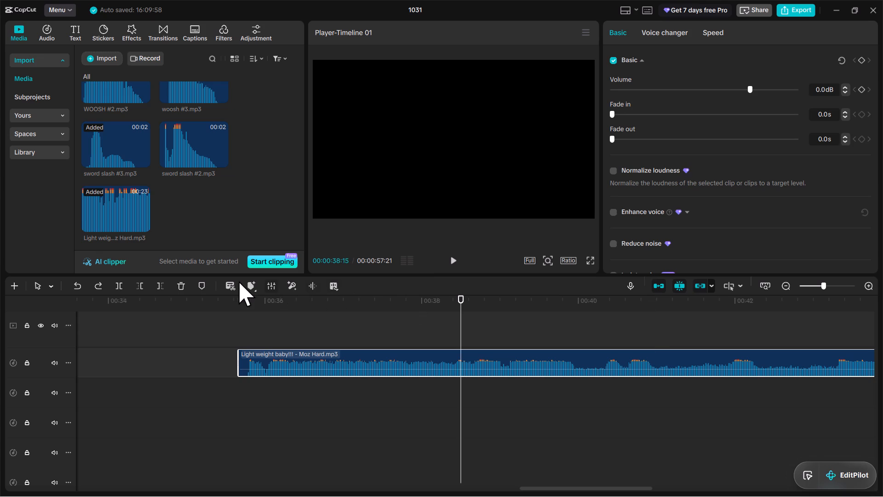
pyautogui.click(265, 370)
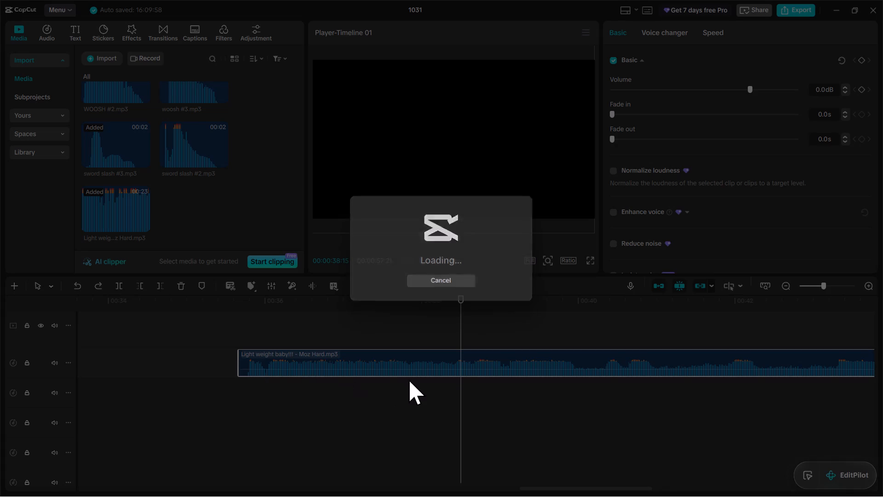
pyautogui.press('z')
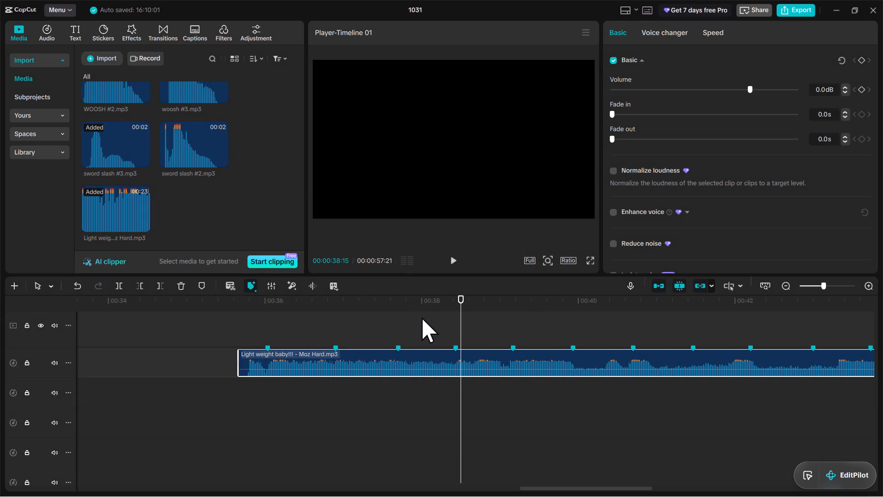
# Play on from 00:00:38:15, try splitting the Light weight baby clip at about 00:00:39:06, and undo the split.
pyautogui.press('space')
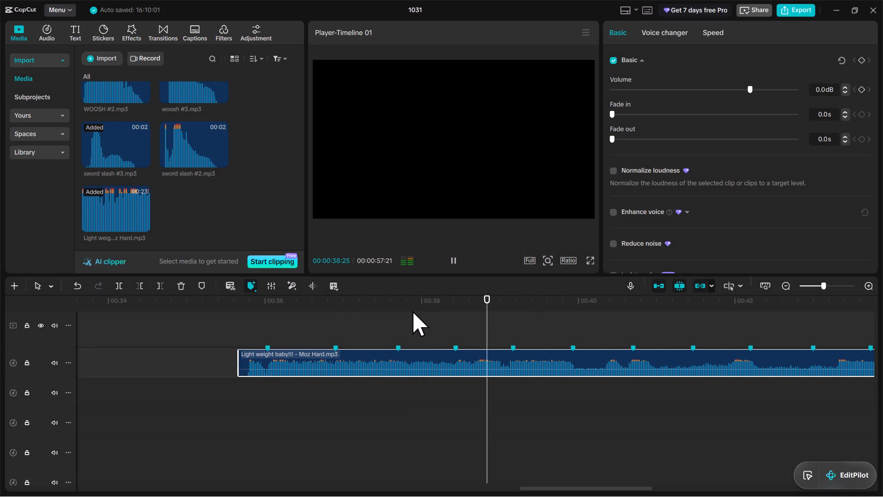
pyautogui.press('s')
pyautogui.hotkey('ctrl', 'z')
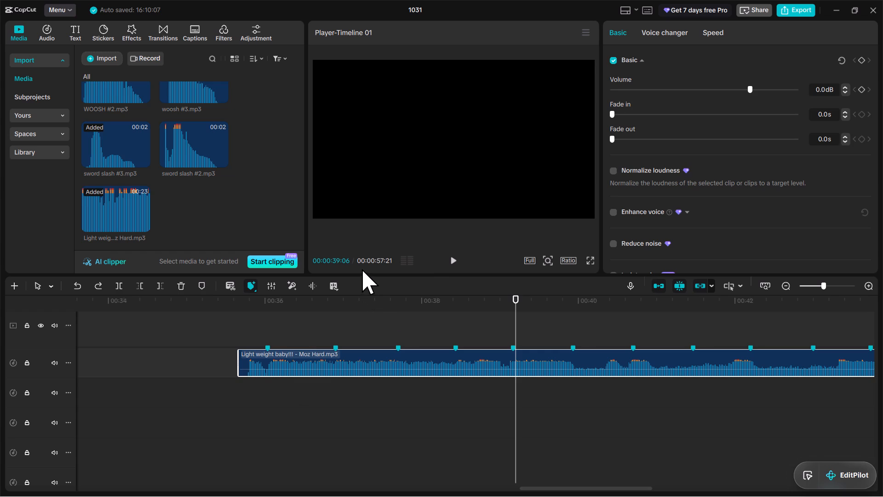
# Audition the Light weight baby clip around 38 seconds, split it at 00:00:38:17, and delete the part before the cut.
pyautogui.click(418, 302)
pyautogui.press('space')
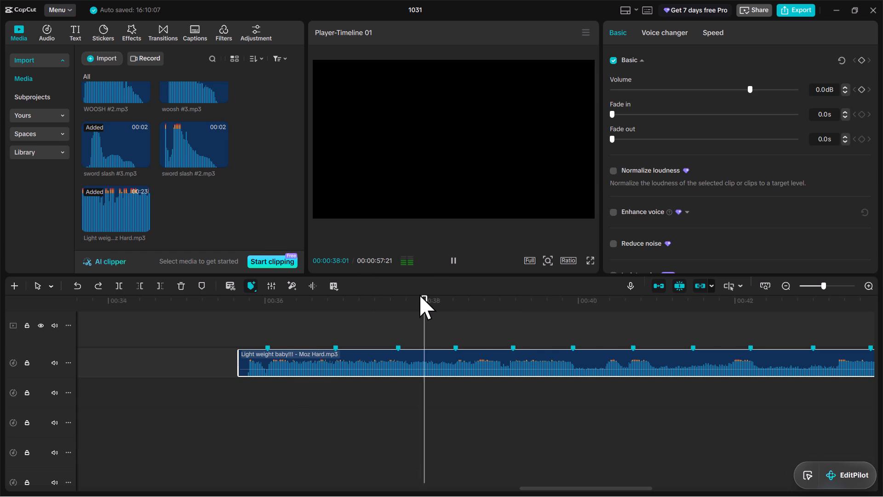
pyautogui.press('space')
pyautogui.doubleClick(458, 300)
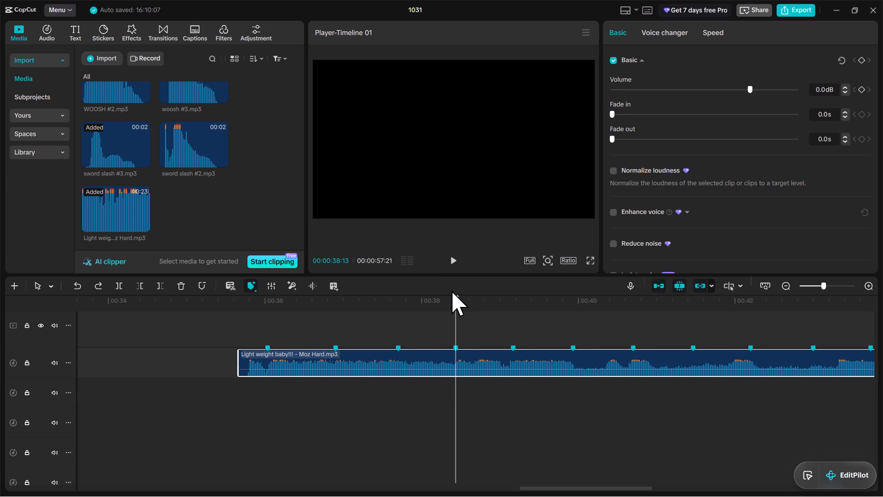
pyautogui.press('space')
pyautogui.press('space')
pyautogui.click(452, 291)
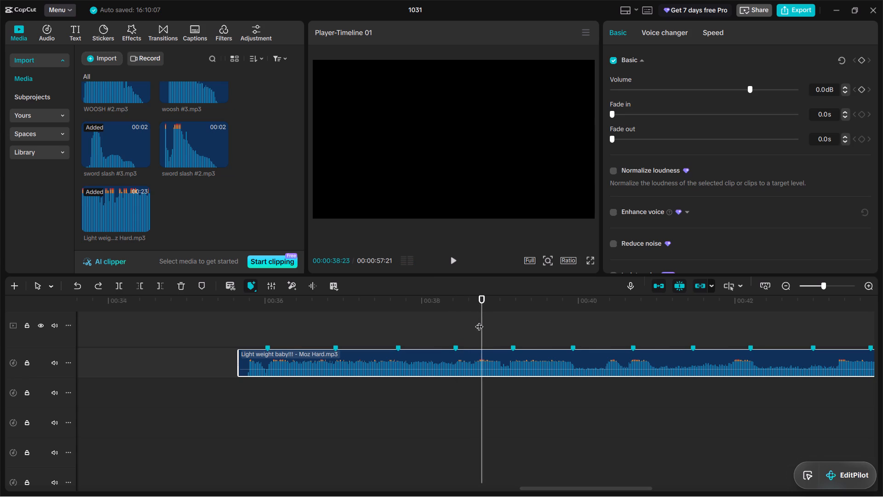
pyautogui.moveTo(482, 323); pyautogui.dragTo(467, 324)
pyautogui.press('s')
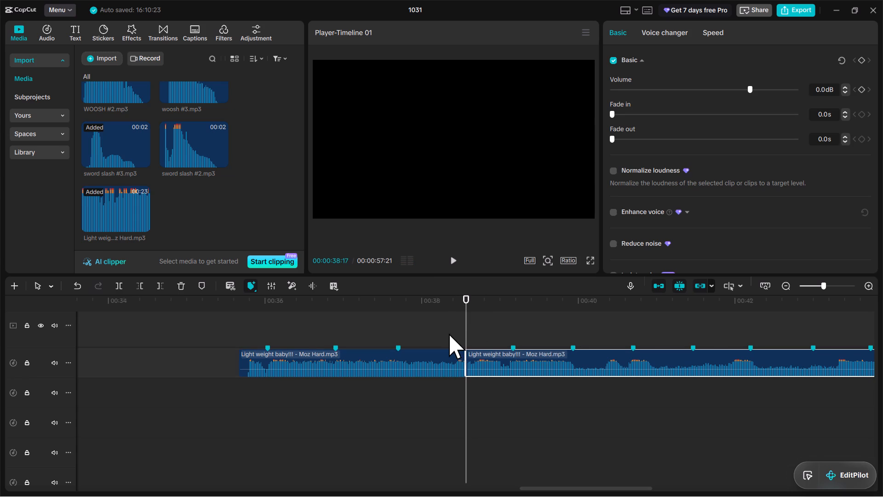
pyautogui.moveTo(438, 338); pyautogui.dragTo(470, 342)
pyautogui.click(292, 356)
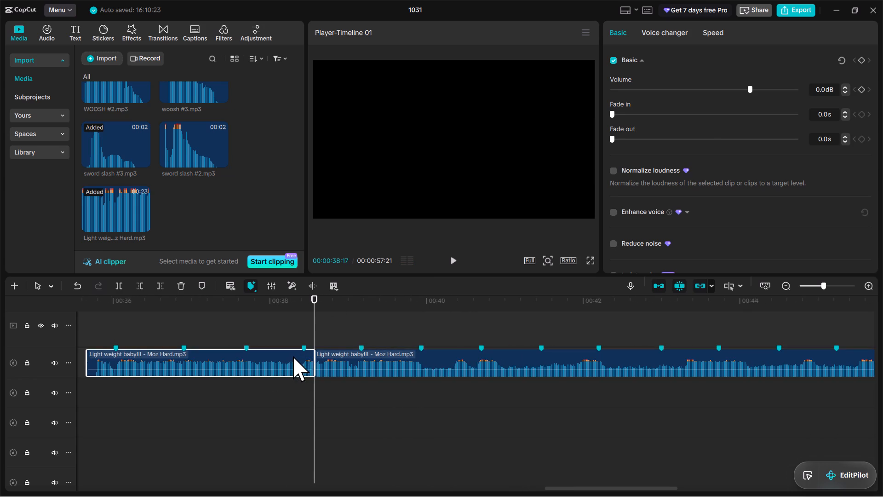
pyautogui.press('BackSpace')
pyautogui.write('\\')
# Listen through the rest of the Light weight baby clip, replaying from 00:00:43:08 toward its end, to judge where to cut it.
pyautogui.press('space')
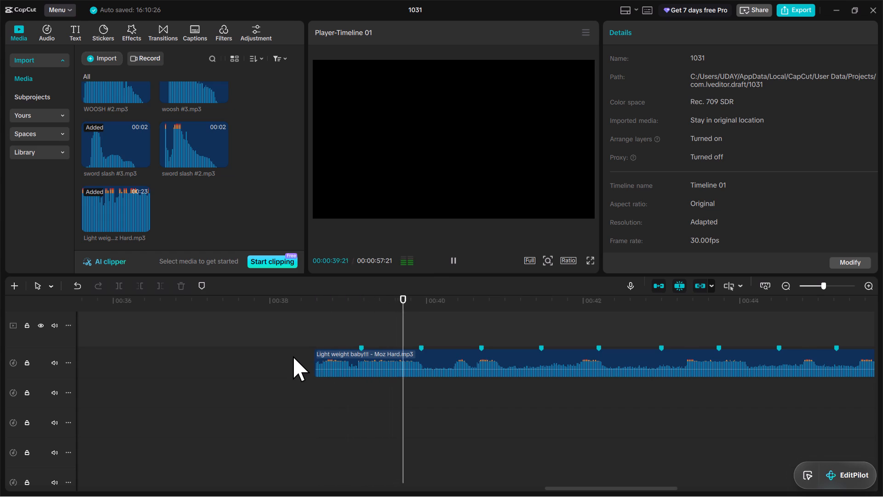
pyautogui.moveTo(517, 435); pyautogui.dragTo(548, 459)
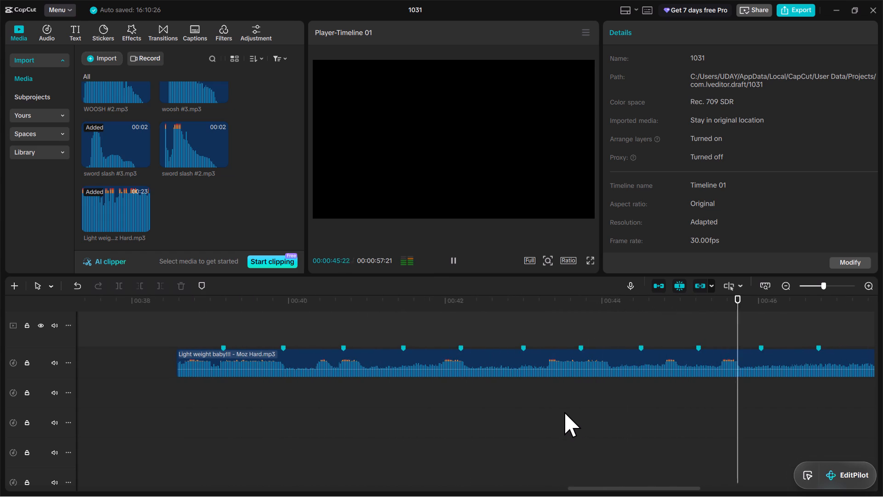
pyautogui.press('space')
pyautogui.click(544, 306)
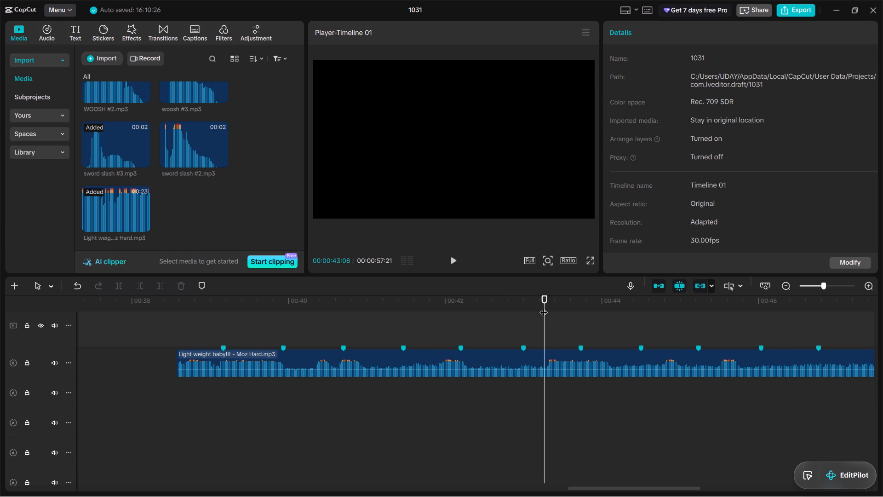
pyautogui.press('space')
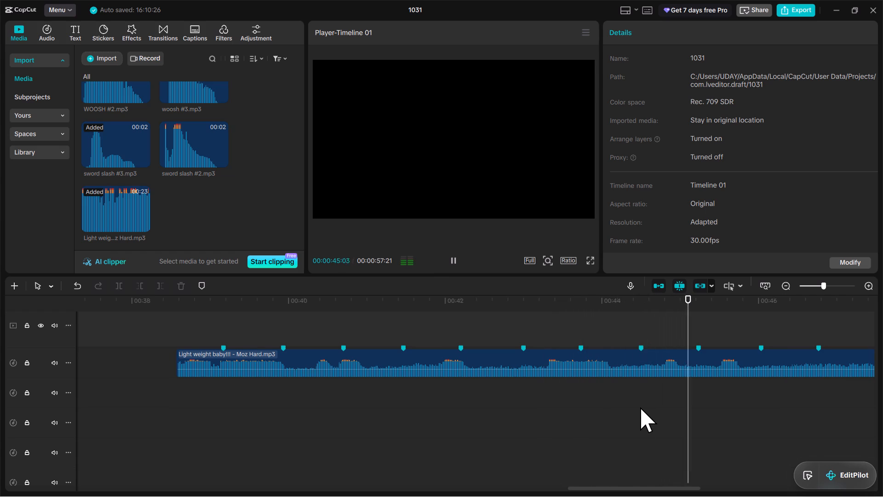
pyautogui.moveTo(847, 410); pyautogui.dragTo(735, 400)
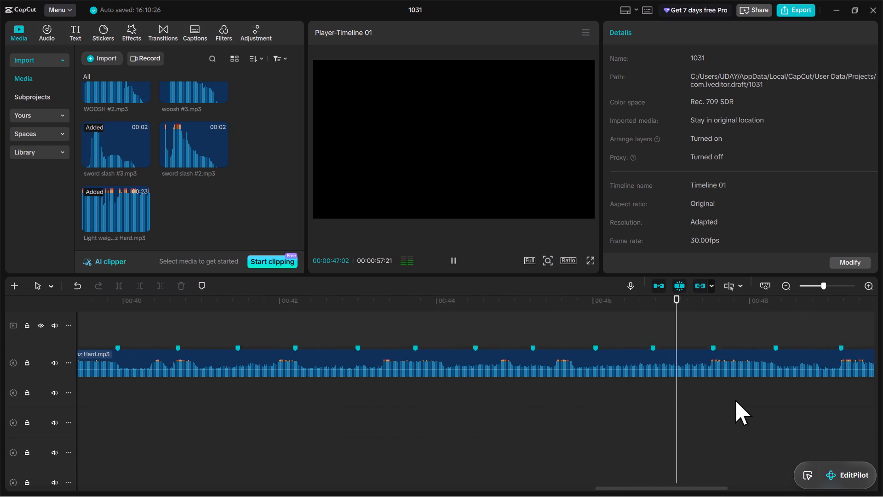
pyautogui.moveTo(731, 393); pyautogui.dragTo(795, 397)
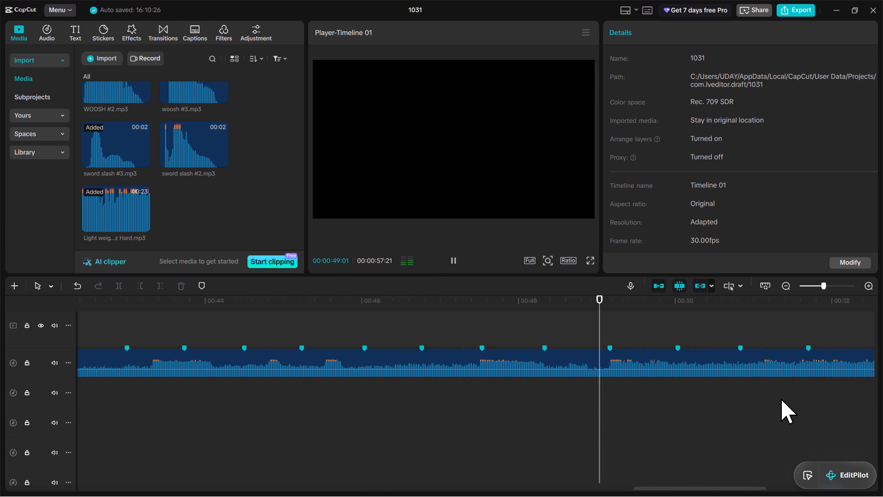
pyautogui.click(691, 407)
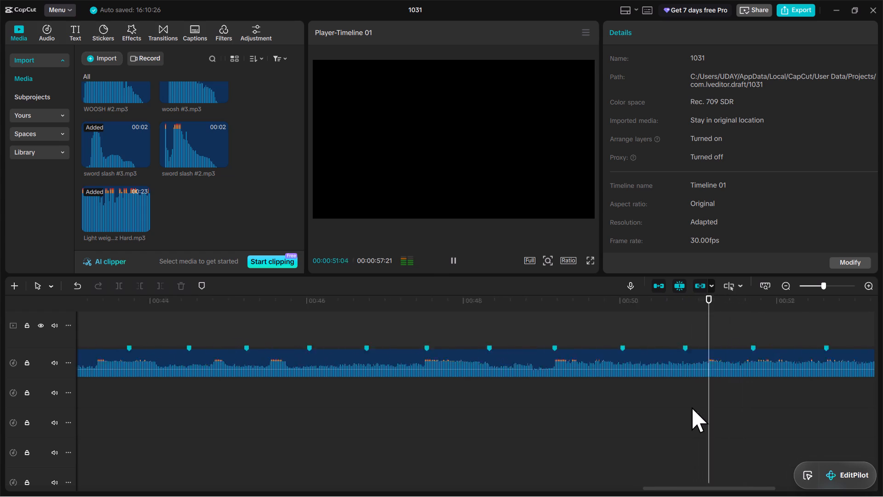
pyautogui.click(692, 408)
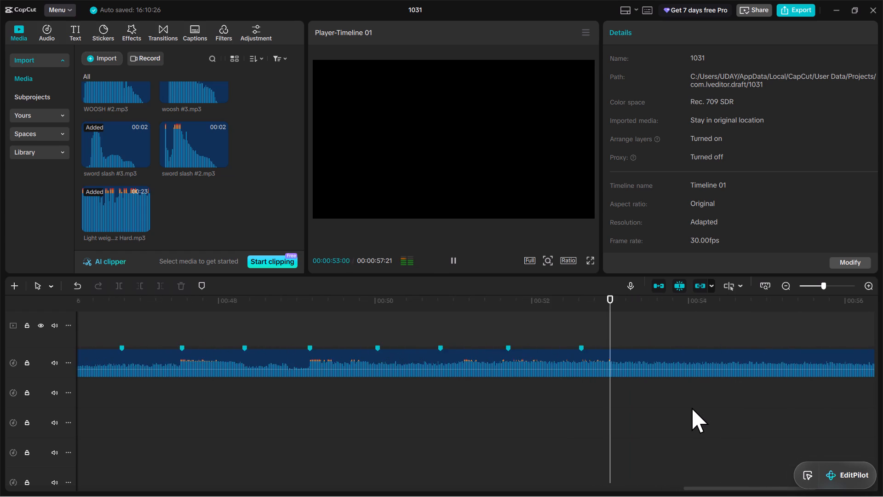
pyautogui.click(692, 408)
pyautogui.click(671, 398)
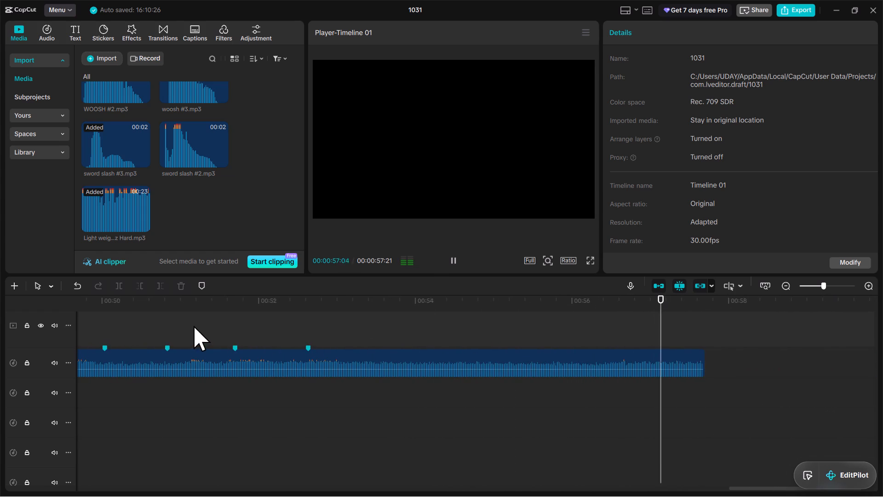
# Split the Light weight baby clip at 00:00:48:28, just before the heavier beat, and delete the part after the cut.
pyautogui.moveTo(828, 287); pyautogui.dragTo(816, 297)
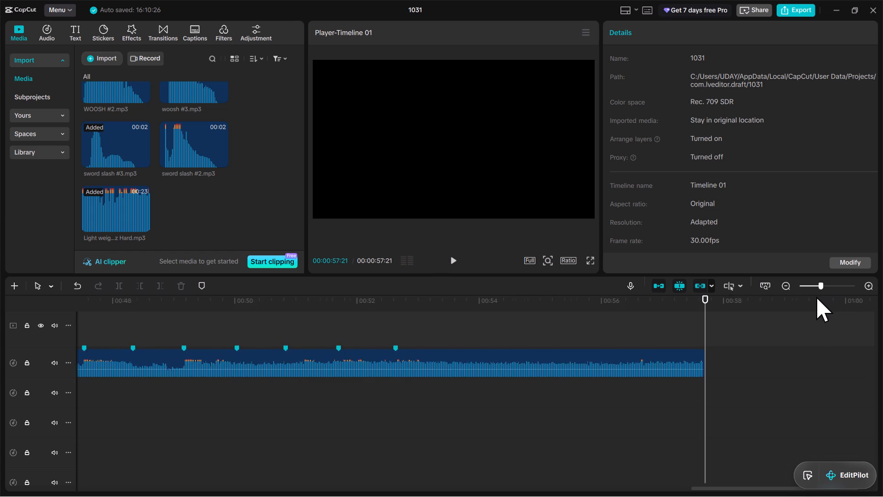
pyautogui.moveTo(816, 297); pyautogui.dragTo(816, 297)
pyautogui.click(389, 317)
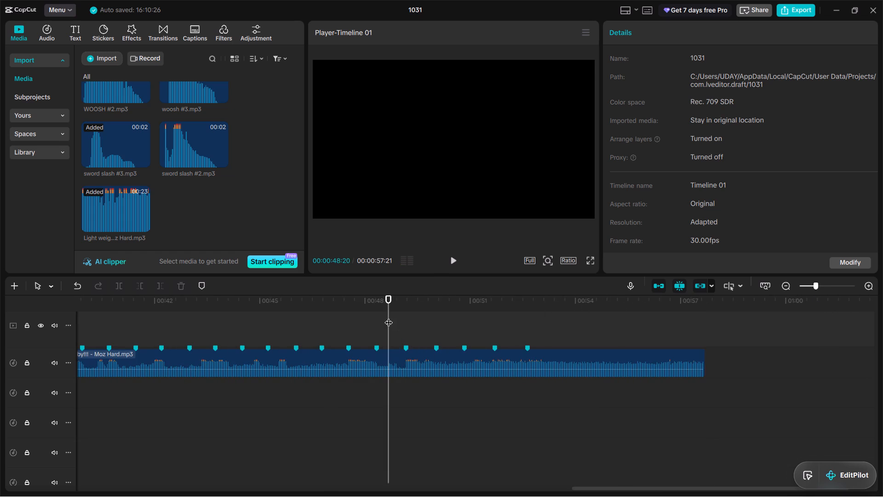
pyautogui.press('space')
pyautogui.press('space')
pyautogui.click(397, 315)
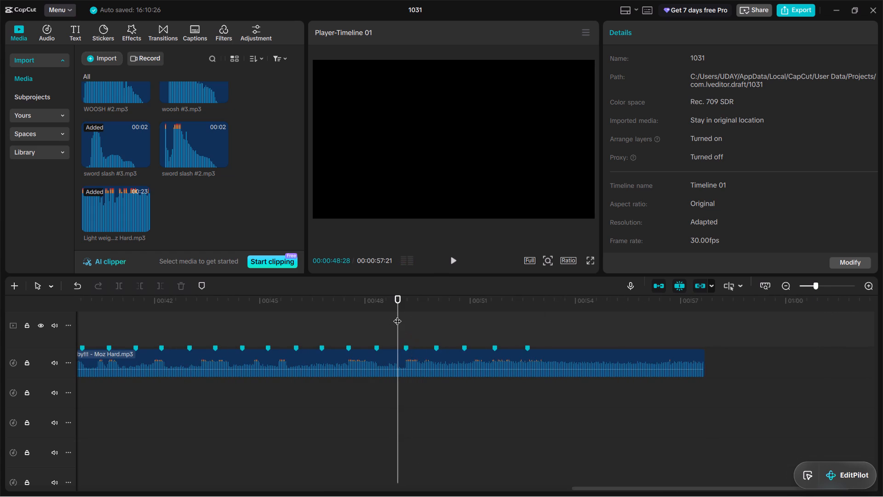
pyautogui.press('s')
pyautogui.click(464, 364)
pyautogui.press('s')
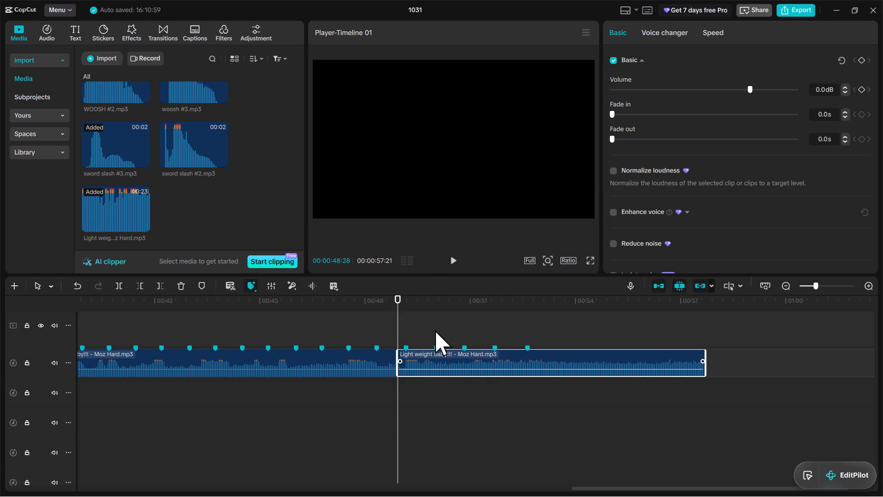
pyautogui.press('BackSpace')
pyautogui.click(406, 318)
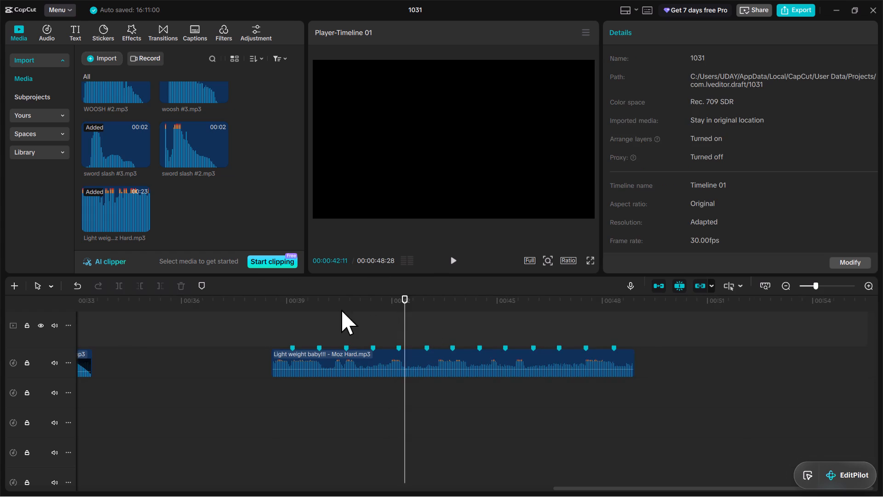
# Audition the middle of the Light weight baby clip and split it at 00:00:43:09.
pyautogui.click(341, 310)
pyautogui.click(415, 318)
pyautogui.press('space')
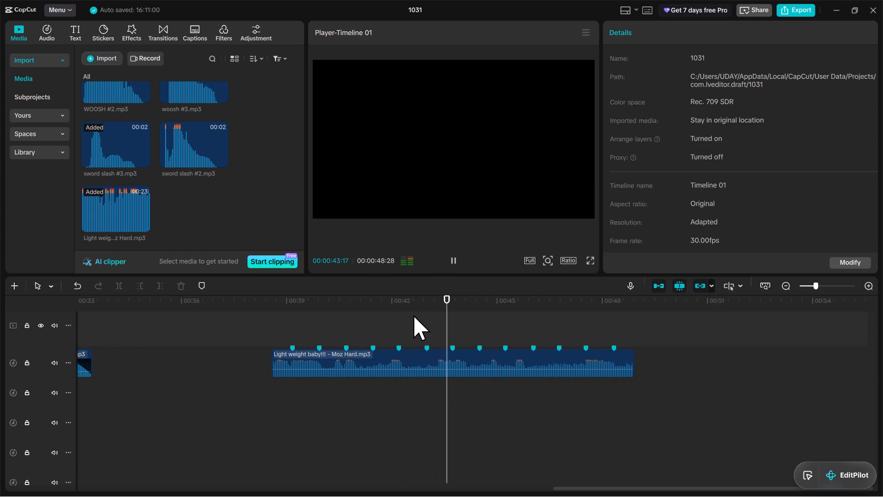
pyautogui.press('space')
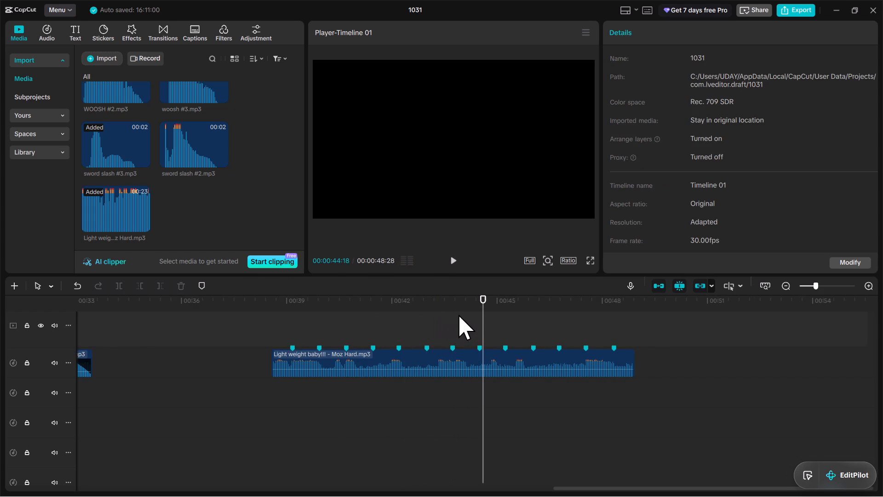
pyautogui.click(431, 306)
pyautogui.moveTo(431, 306); pyautogui.dragTo(438, 310)
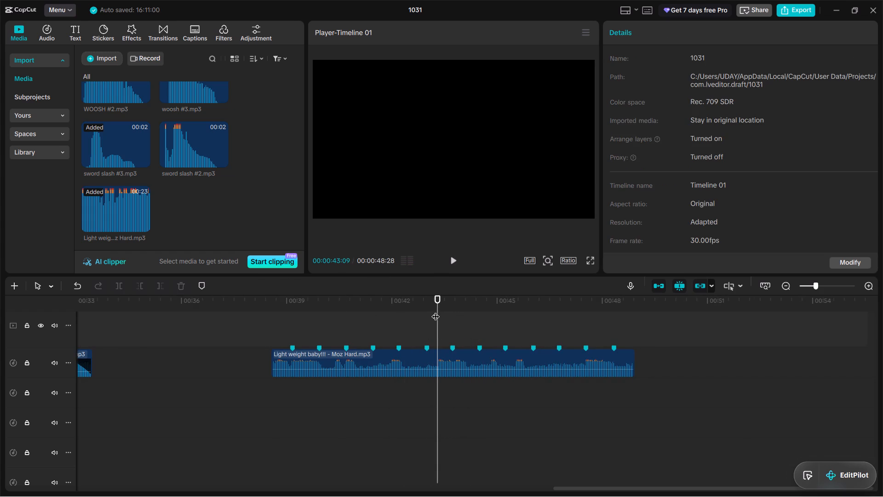
pyautogui.press('s')
pyautogui.click(464, 366)
pyautogui.press('s')
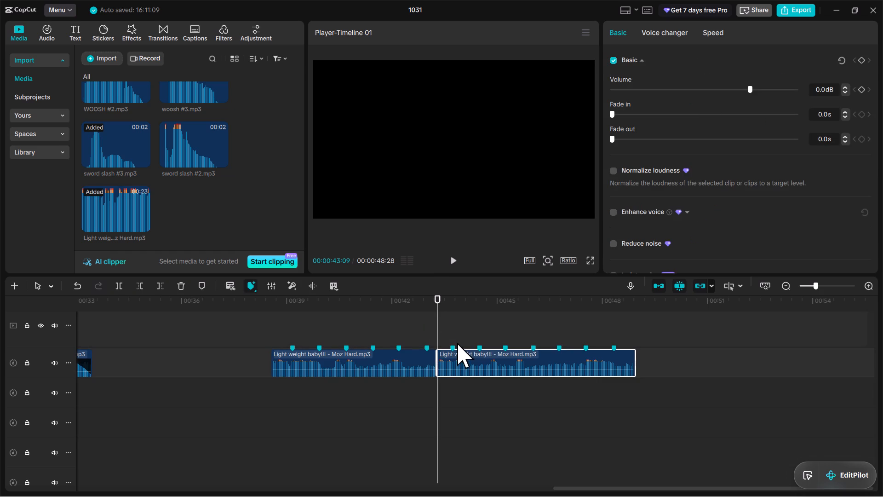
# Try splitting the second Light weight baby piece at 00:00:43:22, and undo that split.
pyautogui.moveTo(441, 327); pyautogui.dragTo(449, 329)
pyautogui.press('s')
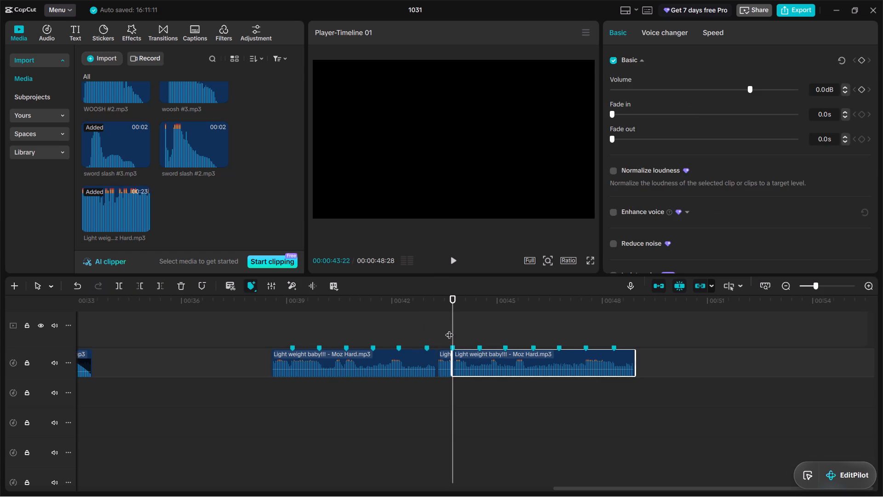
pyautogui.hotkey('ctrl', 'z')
# Audition the second Light weight baby piece around 45 seconds and split it at 00:00:44:21.
pyautogui.press('space')
pyautogui.press('space')
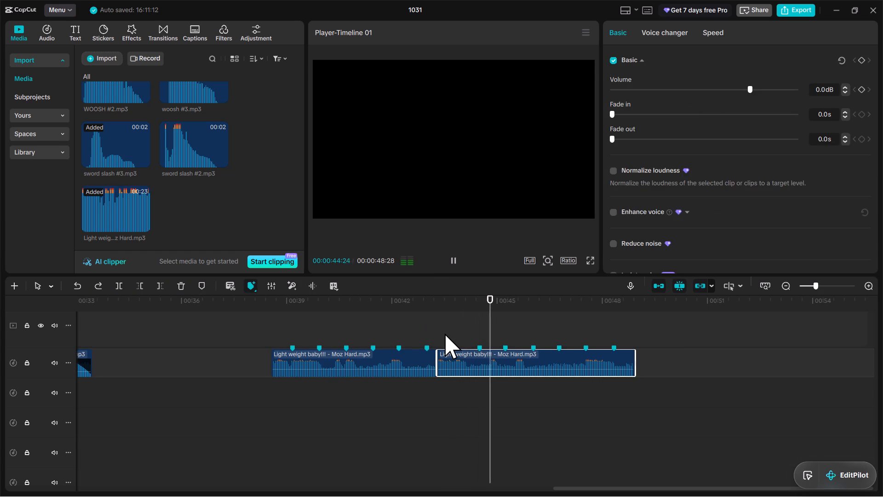
pyautogui.click(480, 314)
pyautogui.press('space')
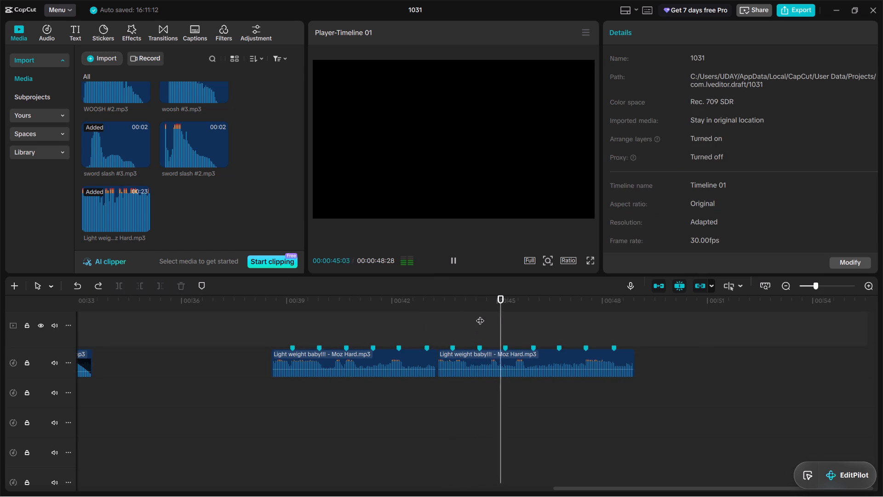
pyautogui.press('space')
pyautogui.click(482, 314)
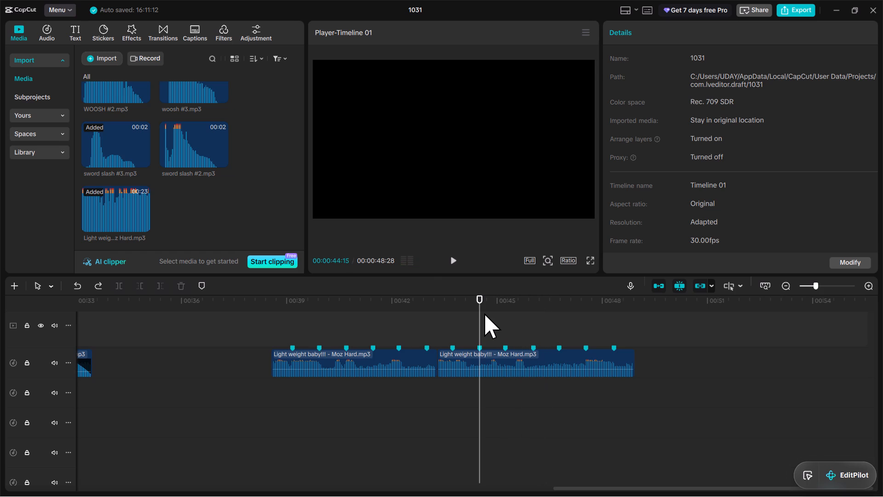
pyautogui.moveTo(482, 315); pyautogui.dragTo(486, 316)
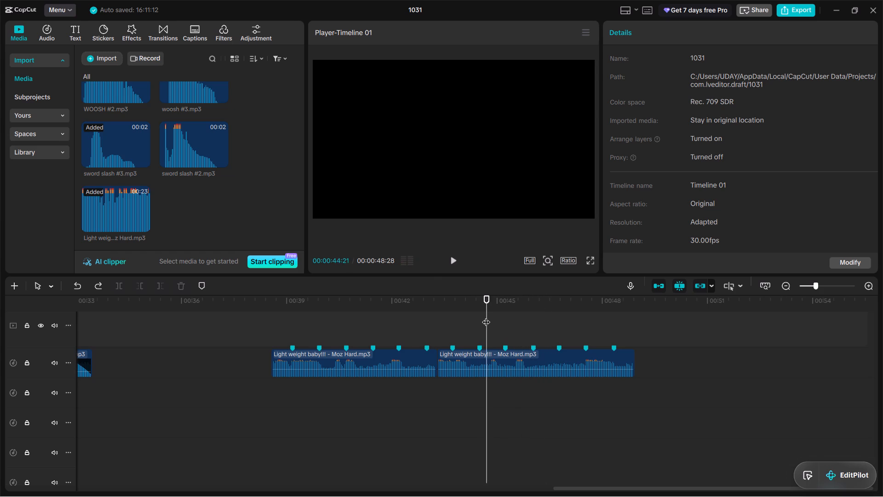
pyautogui.press('s')
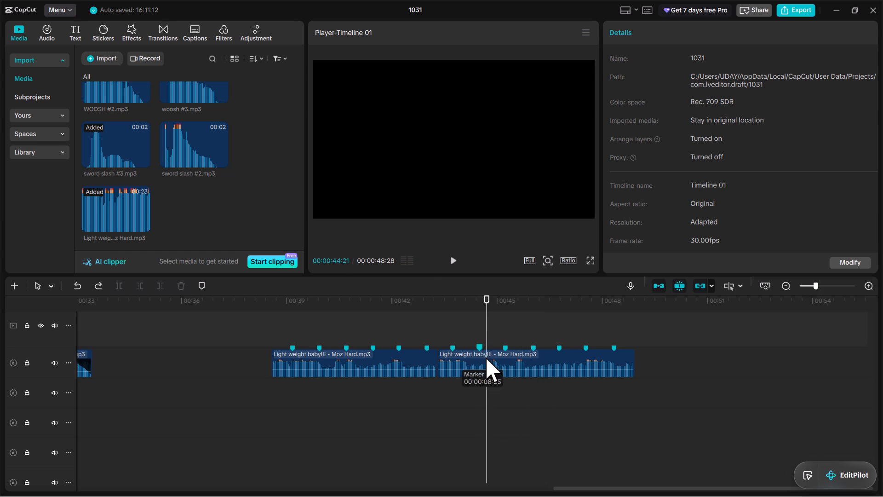
pyautogui.click(492, 372)
pyautogui.press('s')
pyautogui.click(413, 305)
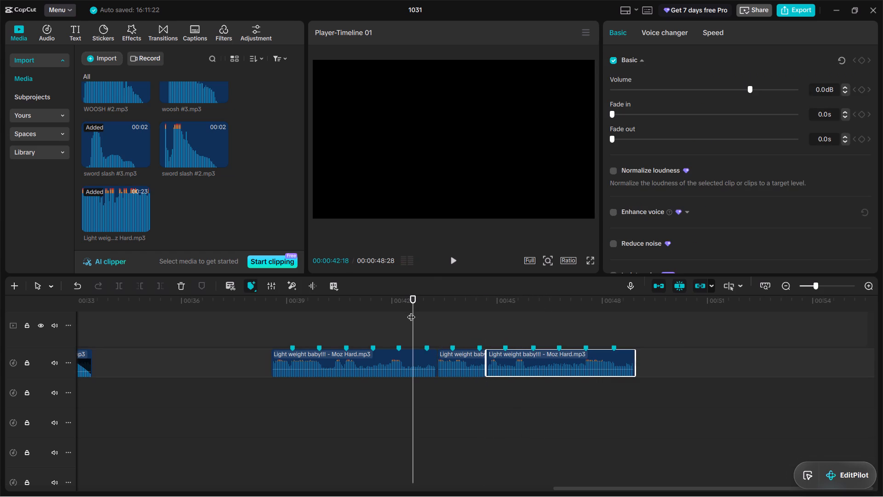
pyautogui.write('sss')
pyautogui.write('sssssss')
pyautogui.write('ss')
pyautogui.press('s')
# Replay the first Light weight baby piece from about 00:00:39:19, split it at 00:00:41:26, and delete the part after the cut.
pyautogui.click(397, 309)
pyautogui.moveTo(399, 308); pyautogui.dragTo(309, 322)
pyautogui.press('space')
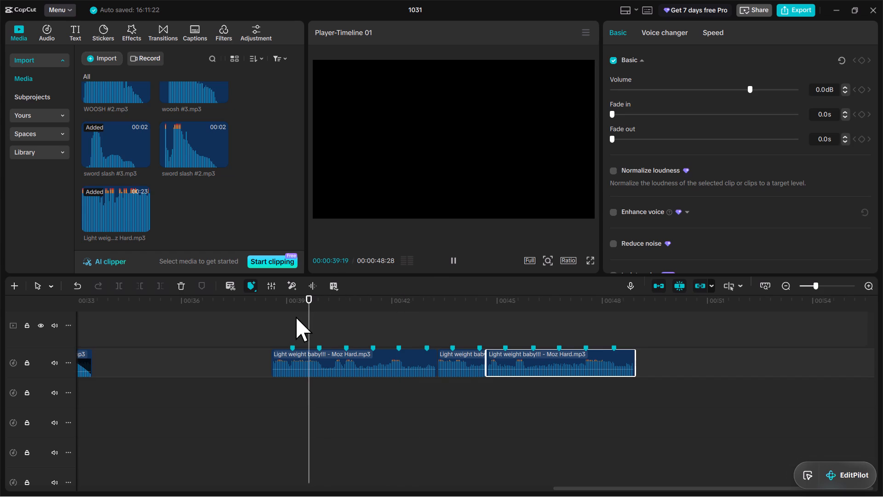
pyautogui.press('space')
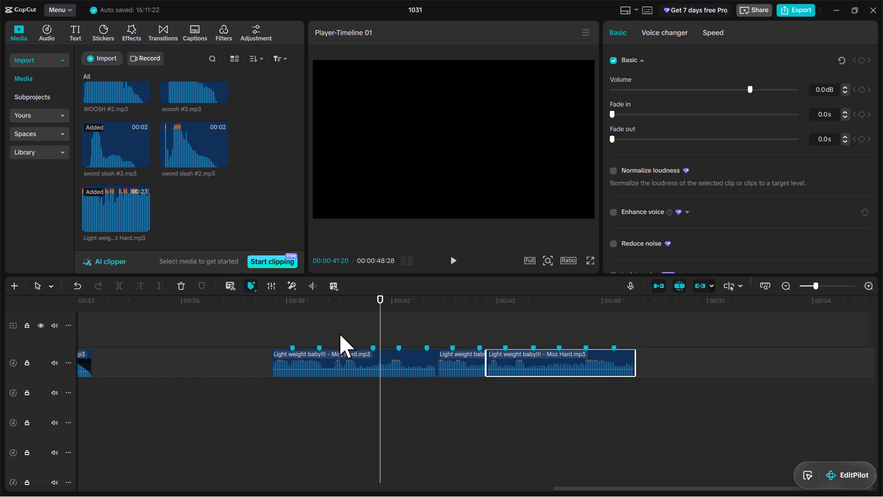
pyautogui.moveTo(384, 330); pyautogui.dragTo(364, 336)
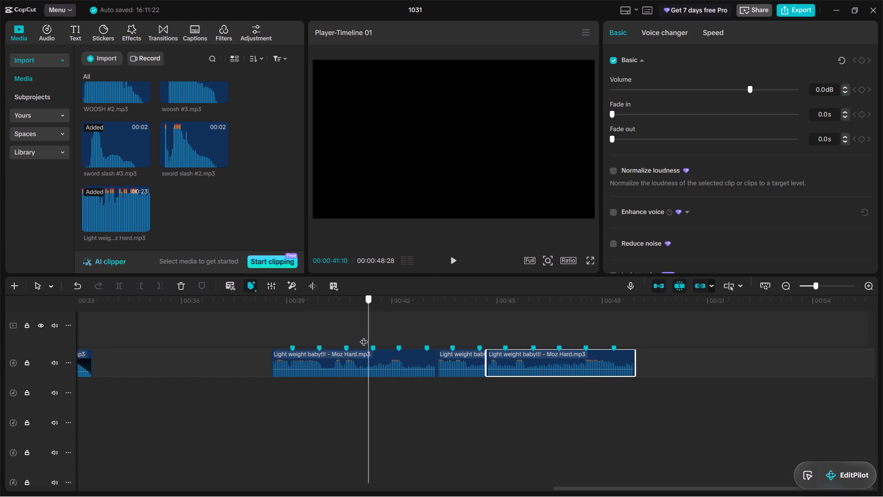
pyautogui.moveTo(364, 336); pyautogui.dragTo(361, 336)
pyautogui.click(328, 308)
pyautogui.press('space')
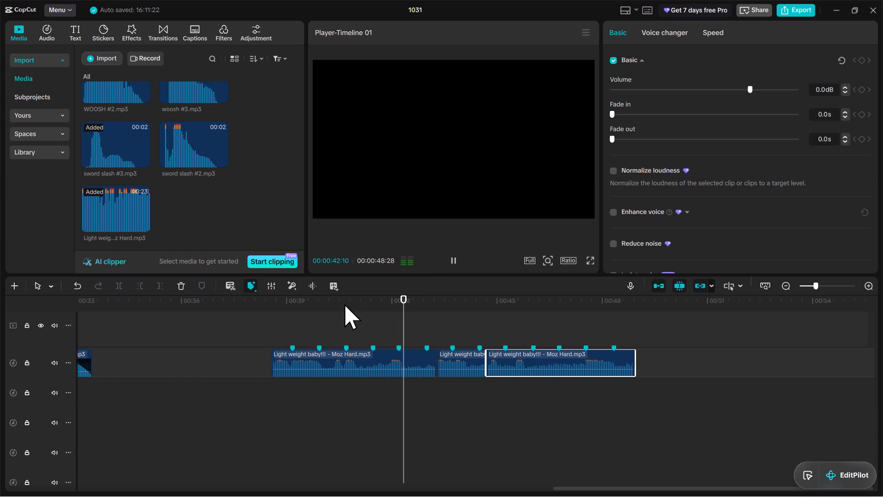
pyautogui.press('space')
pyautogui.click(392, 318)
pyautogui.moveTo(392, 318); pyautogui.dragTo(387, 322)
pyautogui.press('s')
pyautogui.click(404, 357)
pyautogui.press('s')
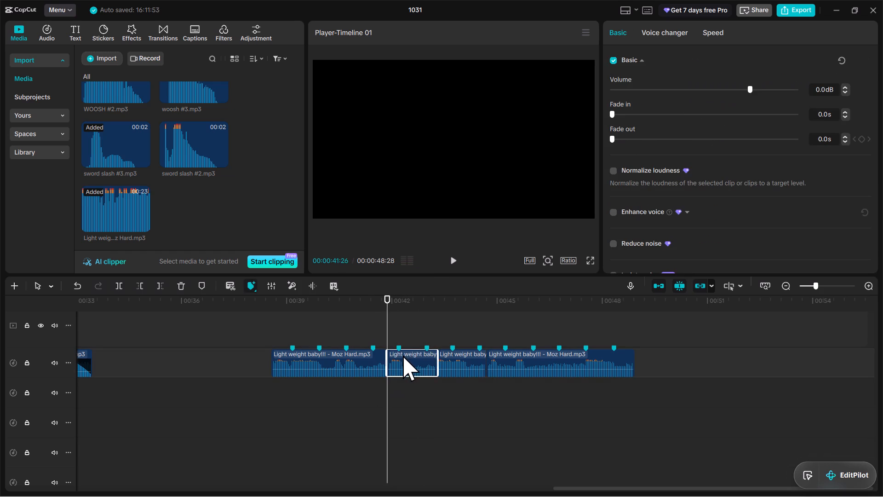
pyautogui.press('BackSpace')
# Move the first Light weight baby piece to about 00:00:07:20, on the audio track just below SFX RISER 1 (4).aac.
pyautogui.moveTo(351, 318); pyautogui.dragTo(502, 361)
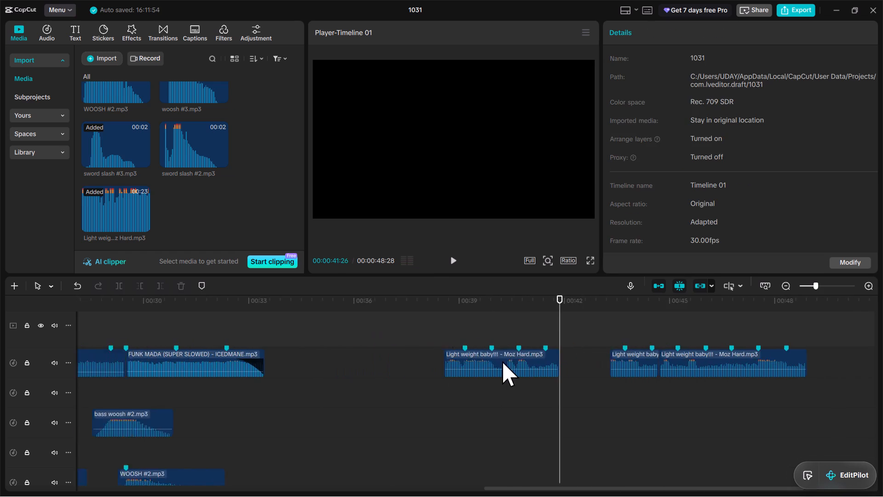
pyautogui.moveTo(502, 361); pyautogui.dragTo(506, 363)
pyautogui.moveTo(544, 355); pyautogui.dragTo(0, 401)
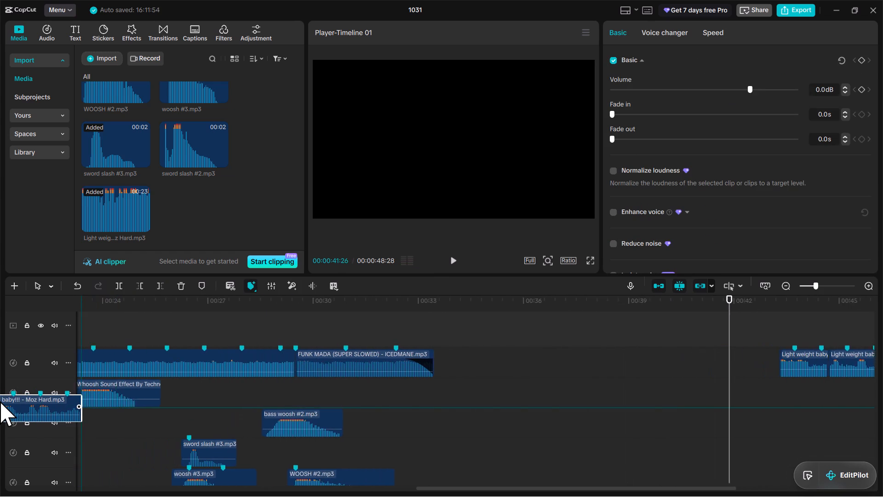
pyautogui.moveTo(0, 401); pyautogui.dragTo(458, 408)
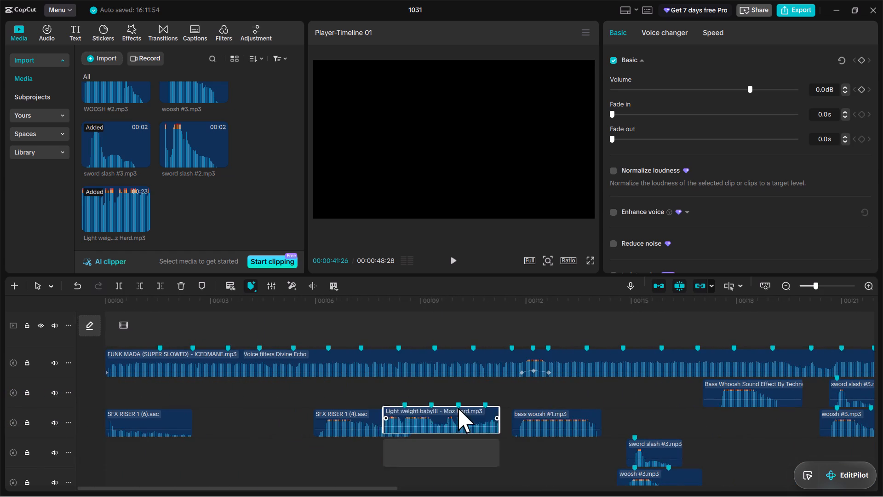
pyautogui.moveTo(458, 408); pyautogui.dragTo(465, 397)
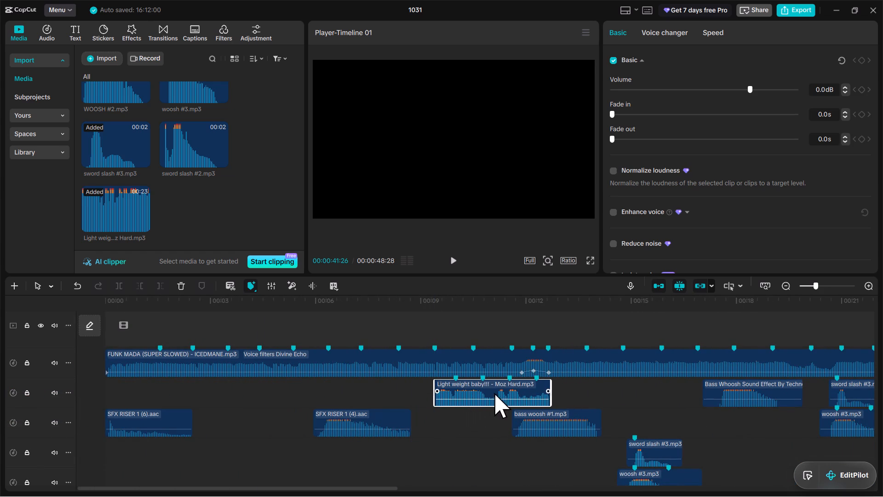
pyautogui.moveTo(494, 393); pyautogui.dragTo(433, 444)
pyautogui.click(503, 385)
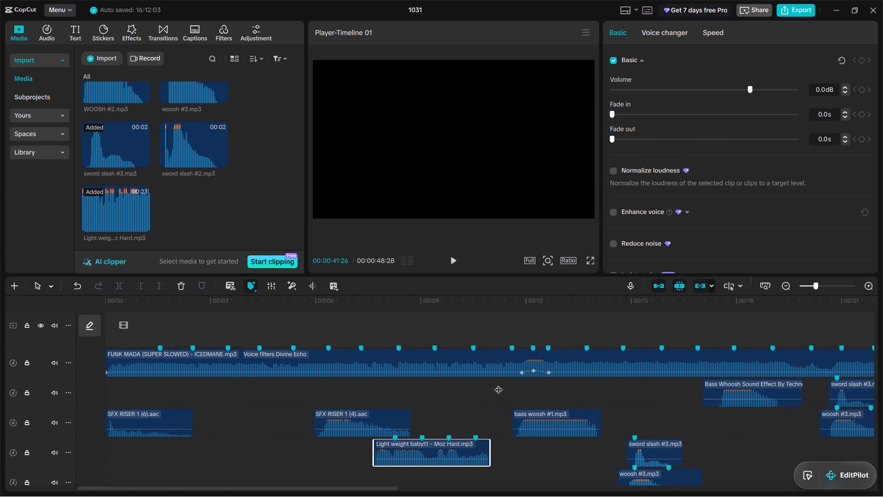
# Listen to the mix around 00:00:11 to 00:00:13, and park the playhead on the FUNK MADA beat marker at 00:00:11:18.
pyautogui.moveTo(425, 310); pyautogui.dragTo(430, 311)
pyautogui.press('space')
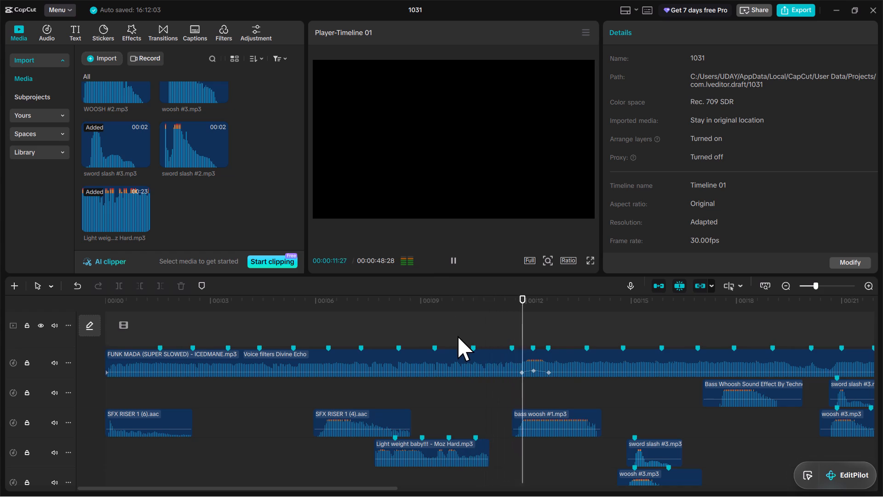
pyautogui.press('space')
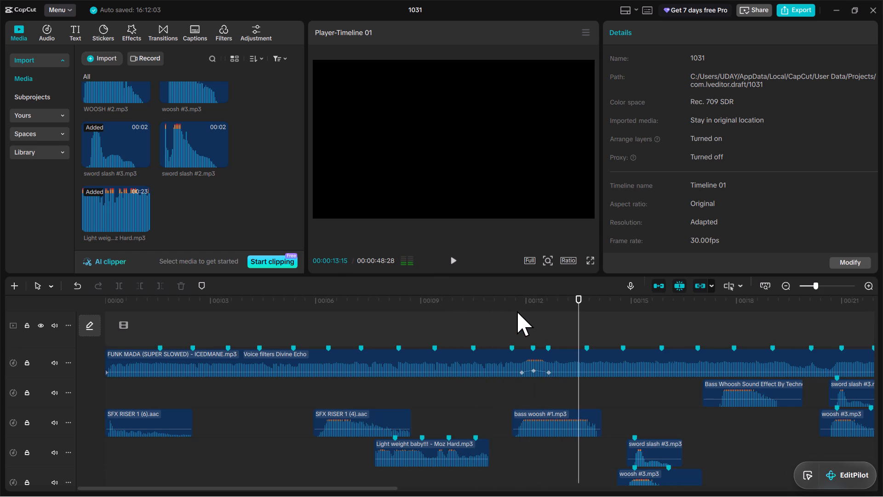
pyautogui.click(521, 314)
pyautogui.click(467, 310)
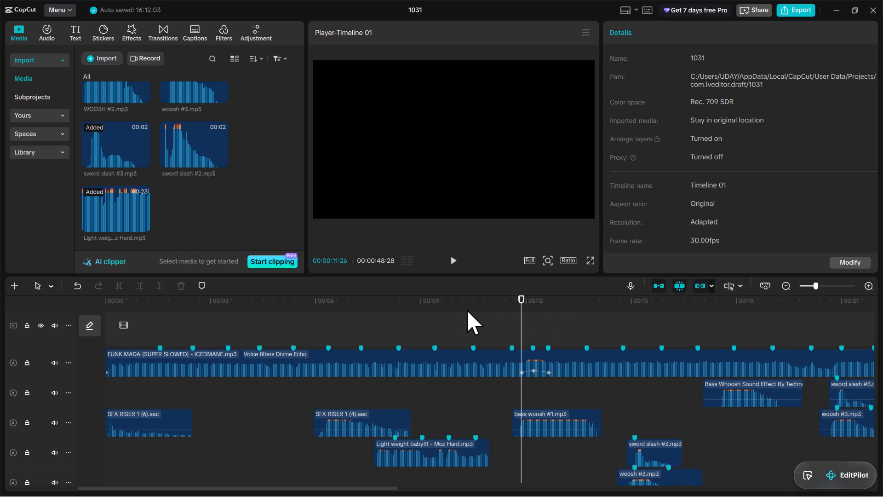
pyautogui.press('space')
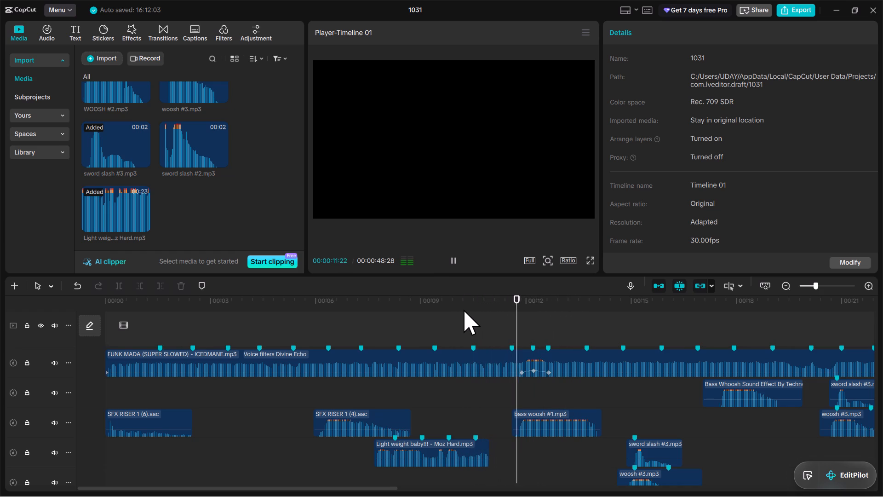
pyautogui.click(539, 301)
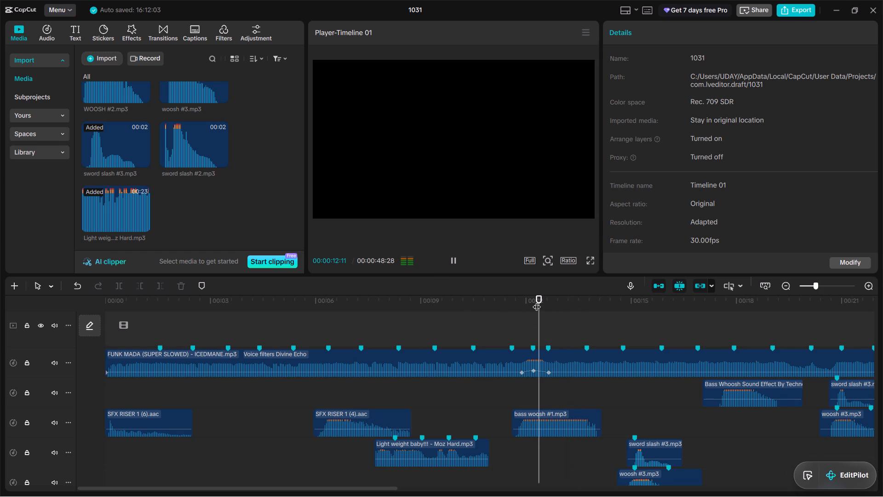
pyautogui.press('space')
pyautogui.moveTo(541, 315); pyautogui.dragTo(516, 323)
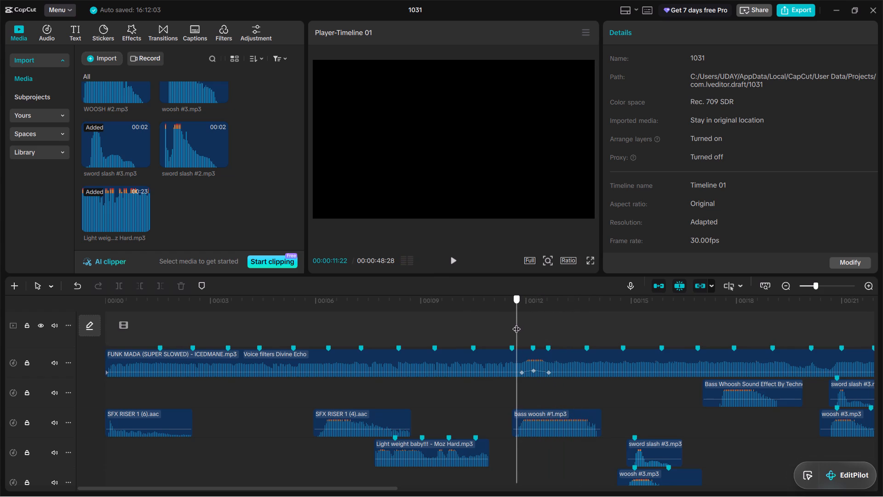
pyautogui.moveTo(516, 323); pyautogui.dragTo(513, 324)
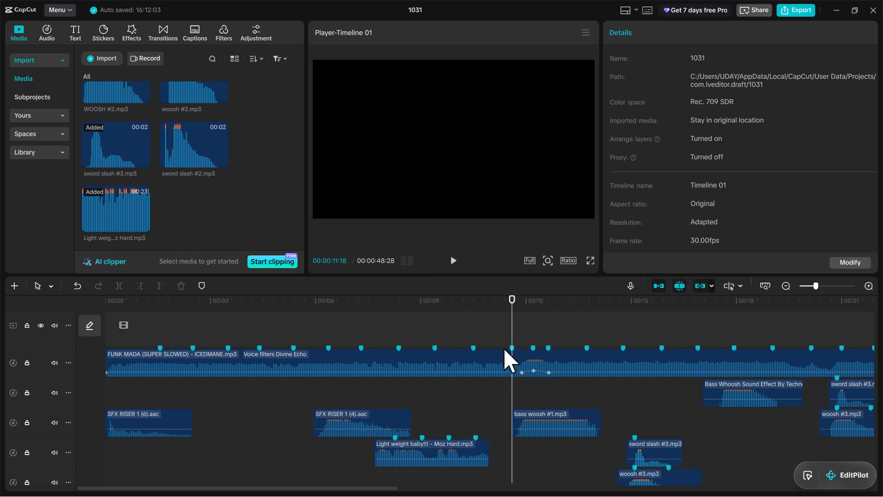
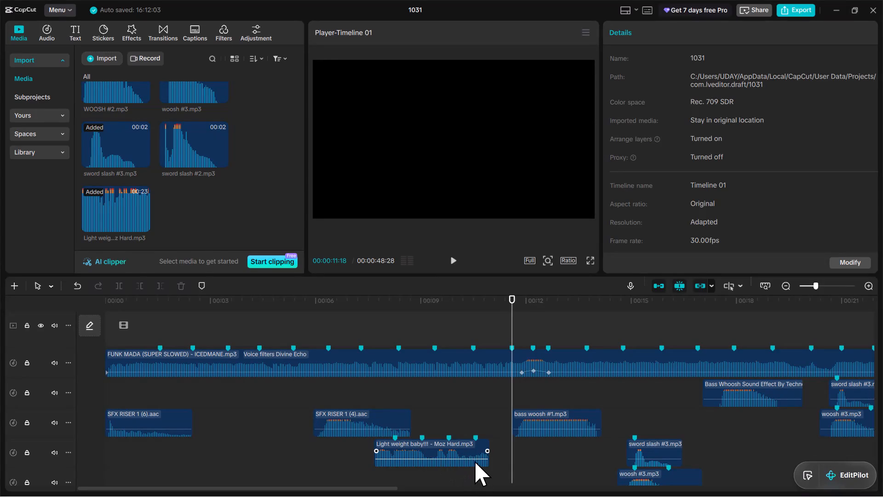
# Split the FUNK MADA track at the beat marker at 00:00:11:18.
pyautogui.click(467, 453)
pyautogui.click(665, 34)
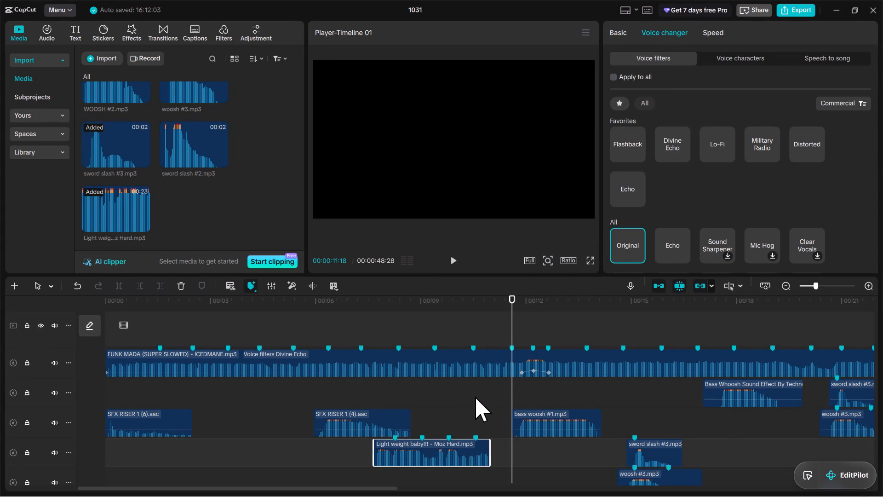
pyautogui.press('s')
pyautogui.click(502, 369)
pyautogui.press('s')
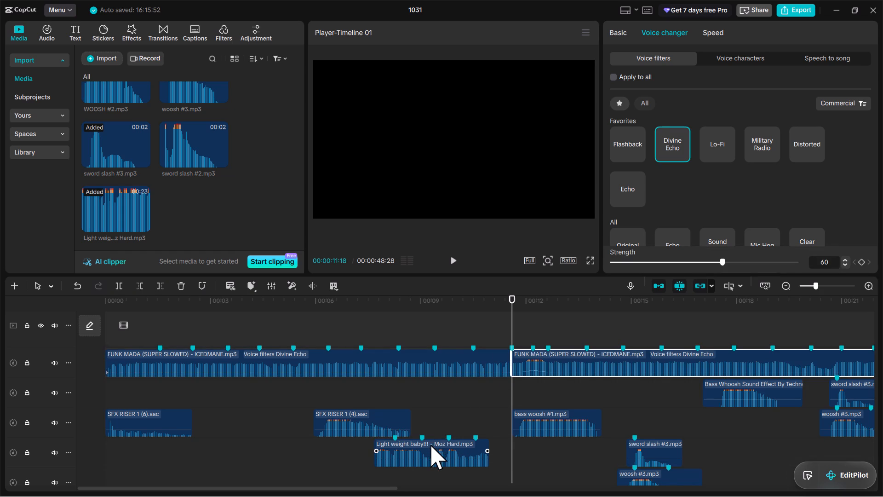
# Move the two remaining Light weight baby pieces from about 00:00:43 to the timeline start, on the audio track below SFX RISER 1 (6).aac.
pyautogui.moveTo(820, 284); pyautogui.dragTo(811, 291)
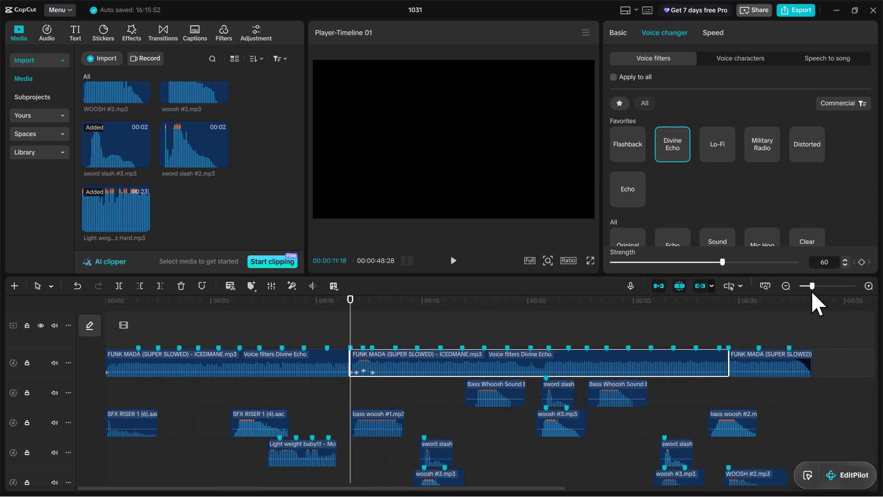
pyautogui.moveTo(811, 291); pyautogui.dragTo(809, 292)
pyautogui.moveTo(668, 338); pyautogui.dragTo(664, 337)
pyautogui.moveTo(645, 338); pyautogui.dragTo(752, 437)
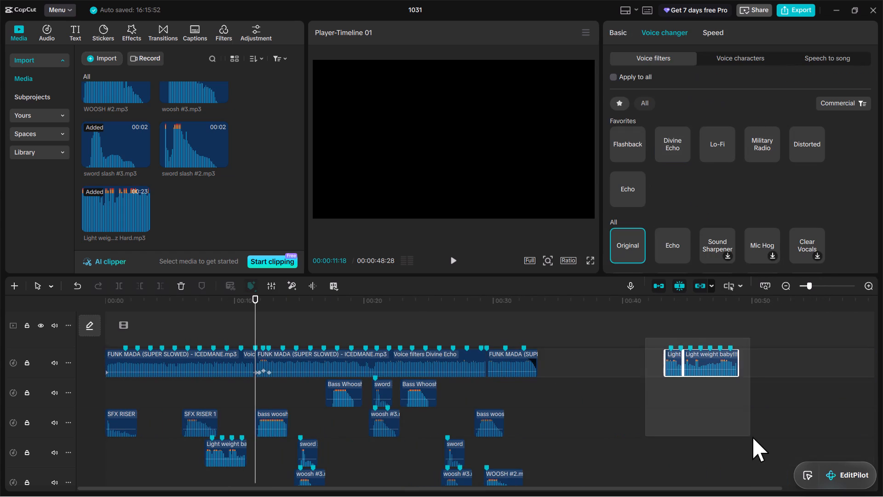
pyautogui.moveTo(752, 437); pyautogui.dragTo(763, 430)
pyautogui.moveTo(714, 357); pyautogui.dragTo(653, 397)
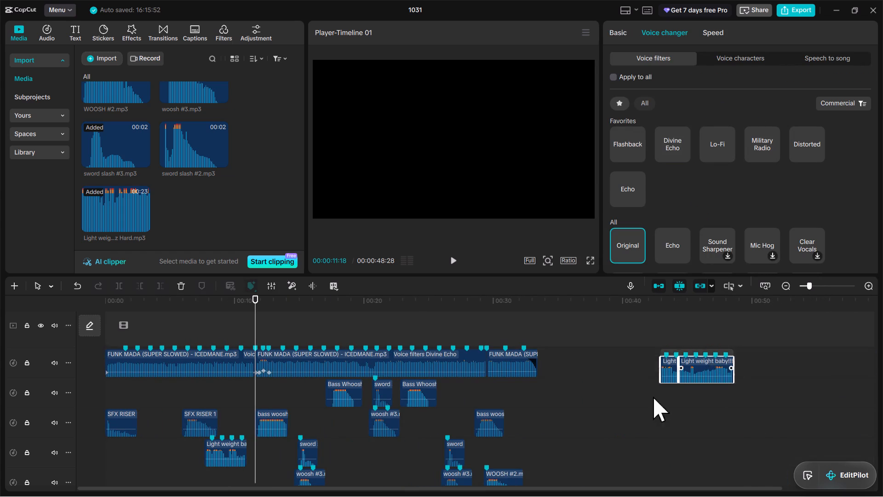
pyautogui.moveTo(653, 397); pyautogui.dragTo(150, 454)
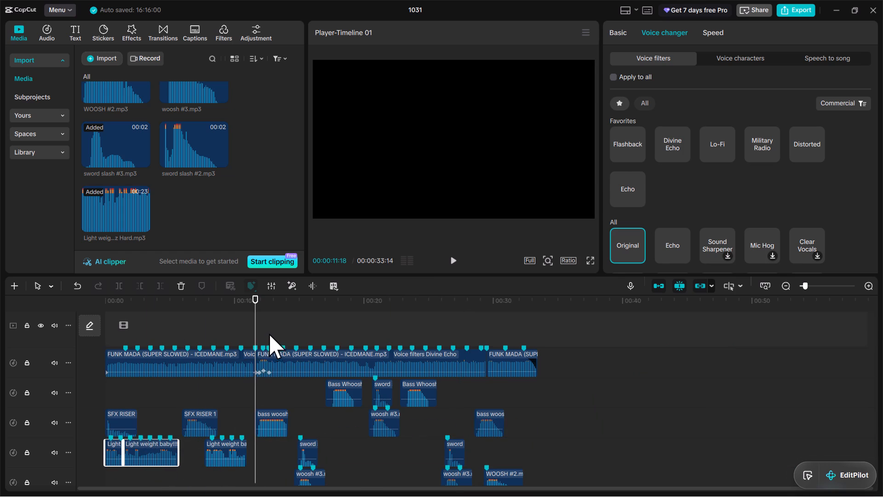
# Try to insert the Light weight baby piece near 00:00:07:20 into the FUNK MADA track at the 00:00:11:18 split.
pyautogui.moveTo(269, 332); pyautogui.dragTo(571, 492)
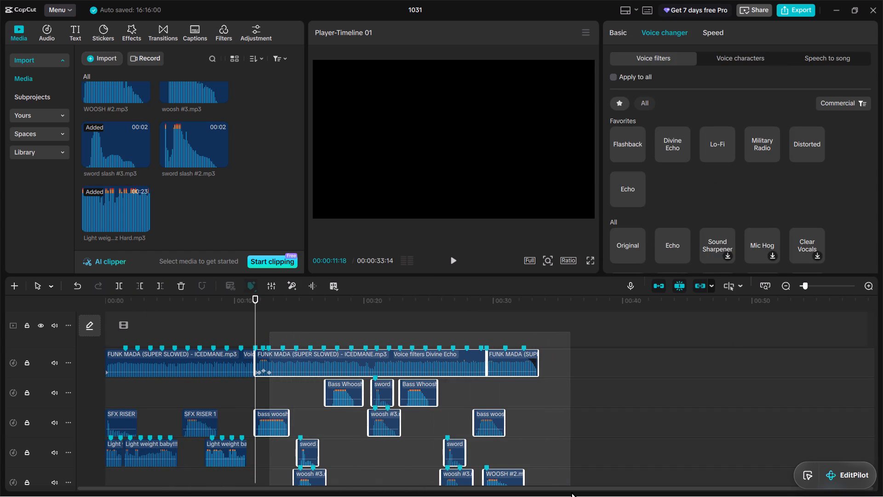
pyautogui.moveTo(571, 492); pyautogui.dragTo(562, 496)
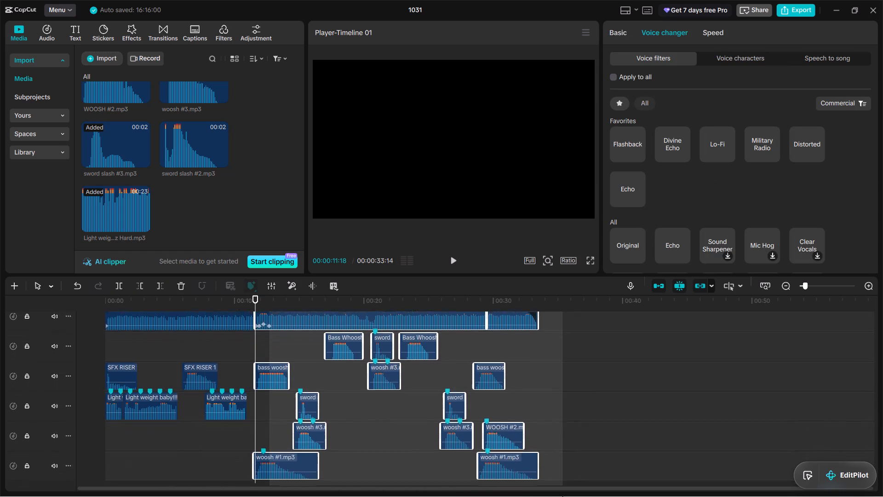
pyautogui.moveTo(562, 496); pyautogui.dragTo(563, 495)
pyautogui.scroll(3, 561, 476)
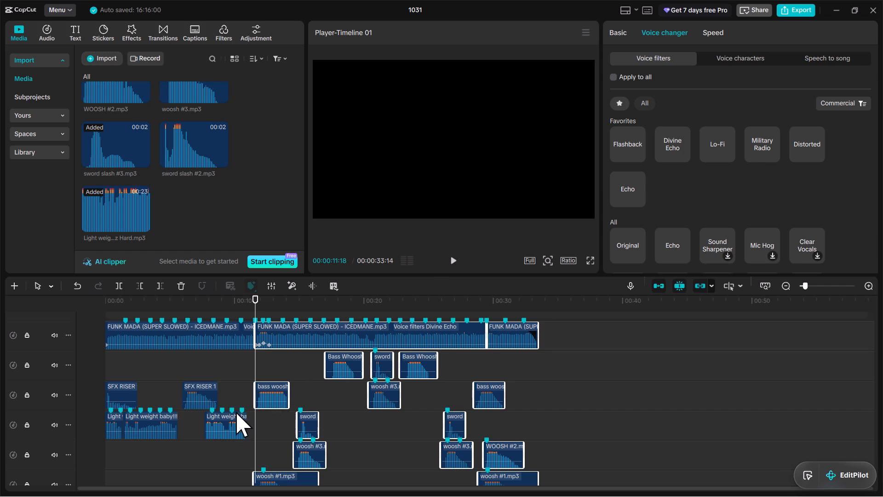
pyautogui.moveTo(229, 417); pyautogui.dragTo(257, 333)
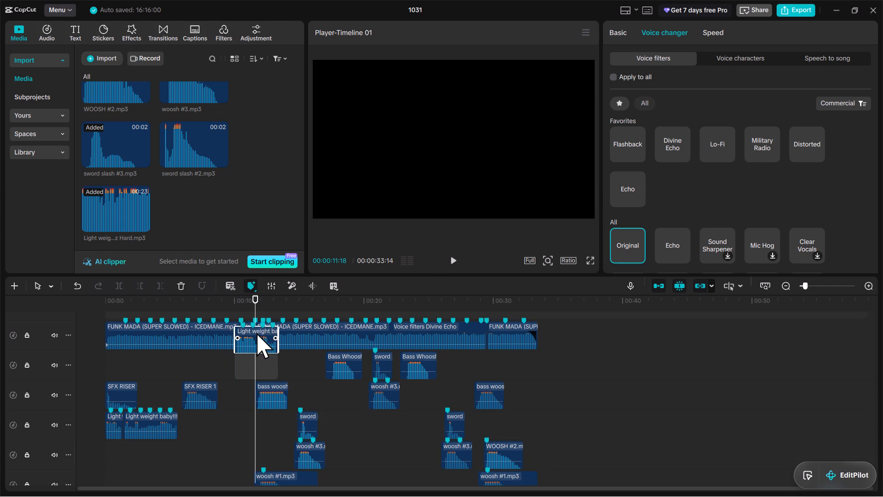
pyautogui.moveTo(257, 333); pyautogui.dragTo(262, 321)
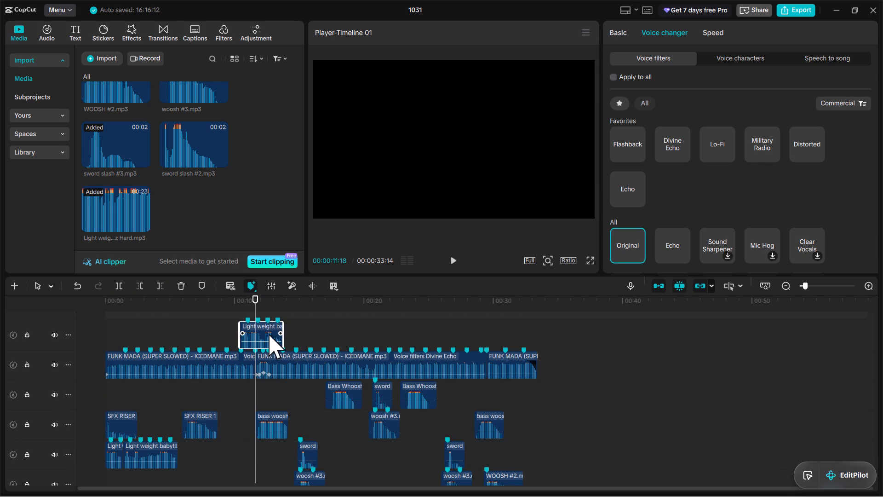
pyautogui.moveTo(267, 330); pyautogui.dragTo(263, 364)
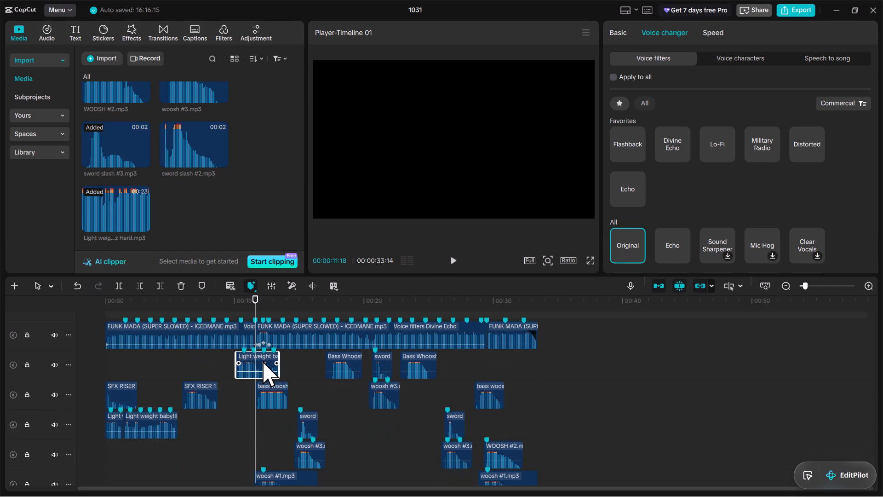
# Turn off the main track magnet and linkage, keeping auto snapping on.
pyautogui.click(661, 288)
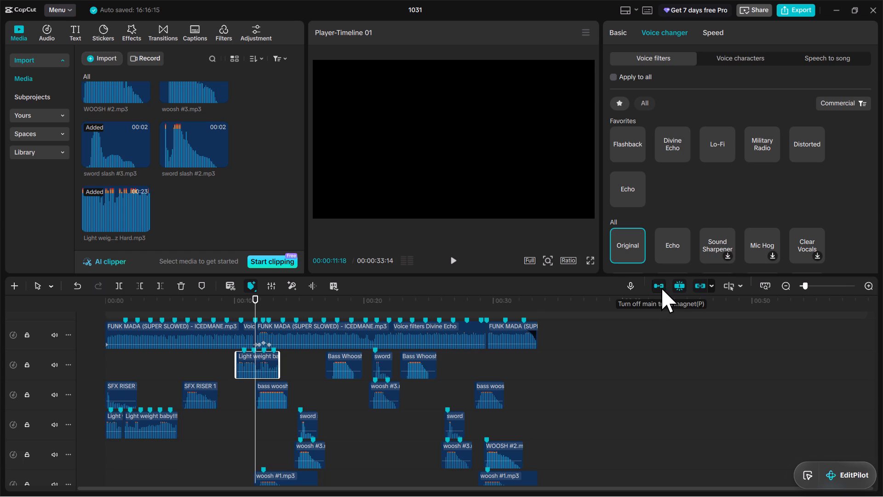
pyautogui.click(660, 288)
pyautogui.click(680, 284)
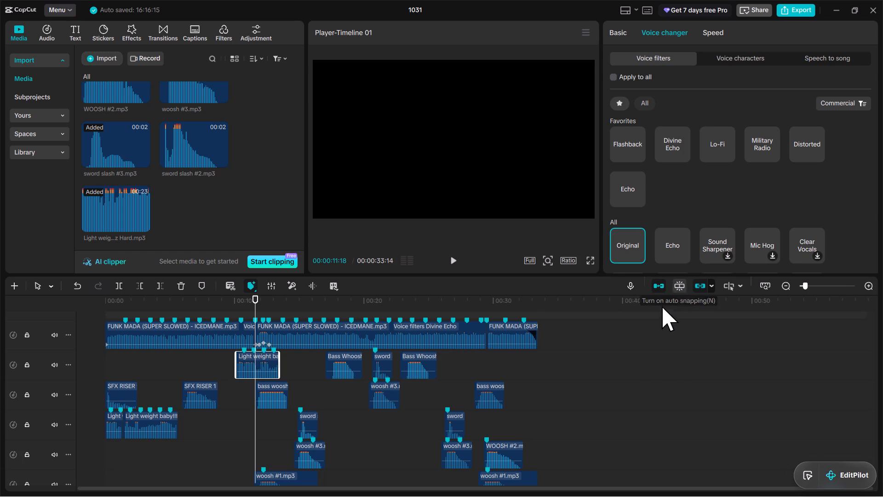
pyautogui.click(682, 283)
pyautogui.click(658, 283)
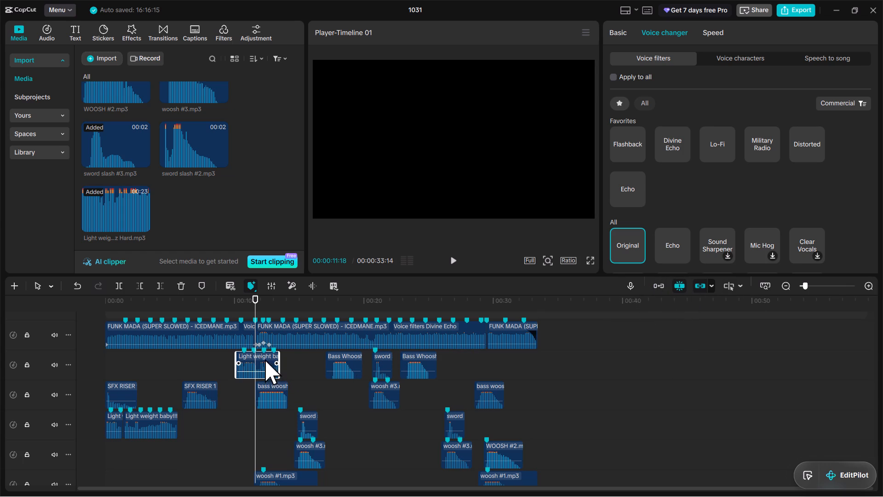
pyautogui.moveTo(265, 359); pyautogui.dragTo(276, 327)
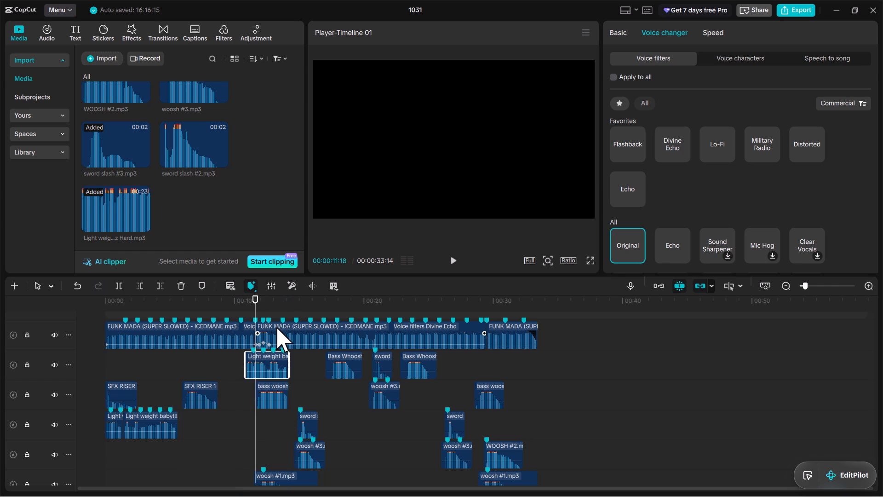
pyautogui.click(700, 284)
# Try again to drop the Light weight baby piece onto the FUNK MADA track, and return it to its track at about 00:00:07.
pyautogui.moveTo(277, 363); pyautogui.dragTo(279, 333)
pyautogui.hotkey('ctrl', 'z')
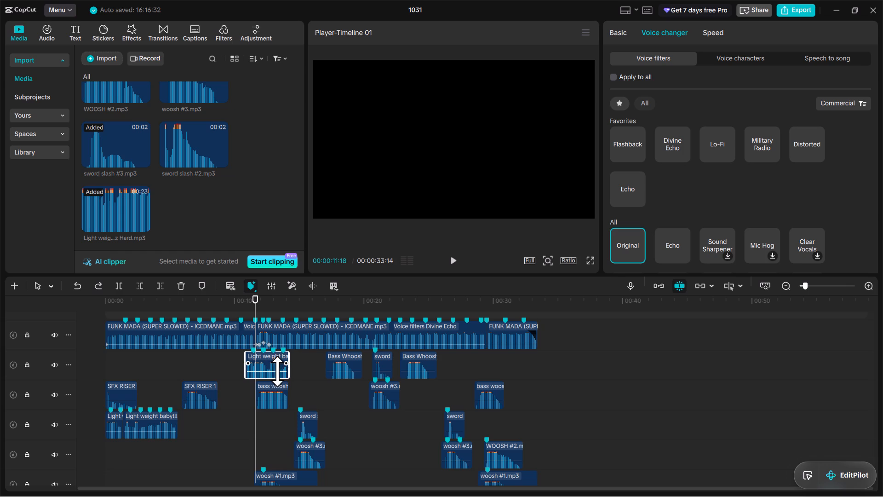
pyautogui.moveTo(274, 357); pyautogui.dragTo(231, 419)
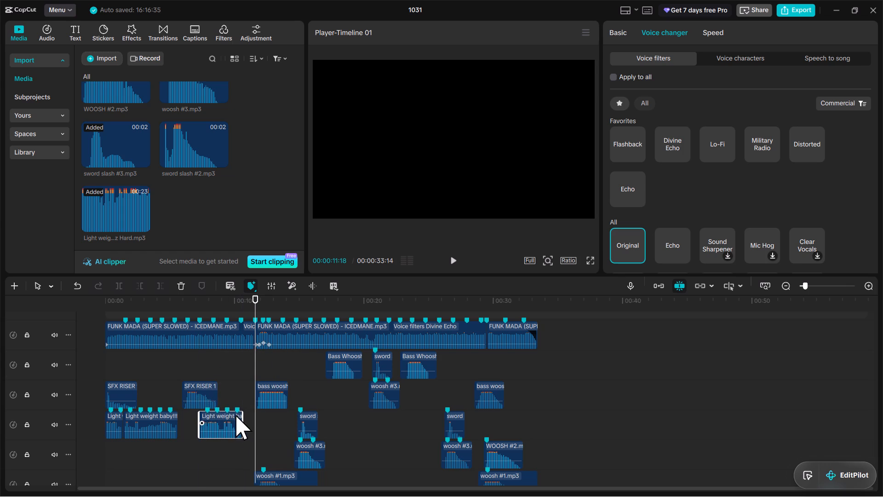
# Shift the FUNK MADA parts and every effect clip after the 00:00:11:18 split so they start at about 00:00:20:20.
pyautogui.scroll(2, 267, 351)
pyautogui.moveTo(256, 316); pyautogui.dragTo(301, 404)
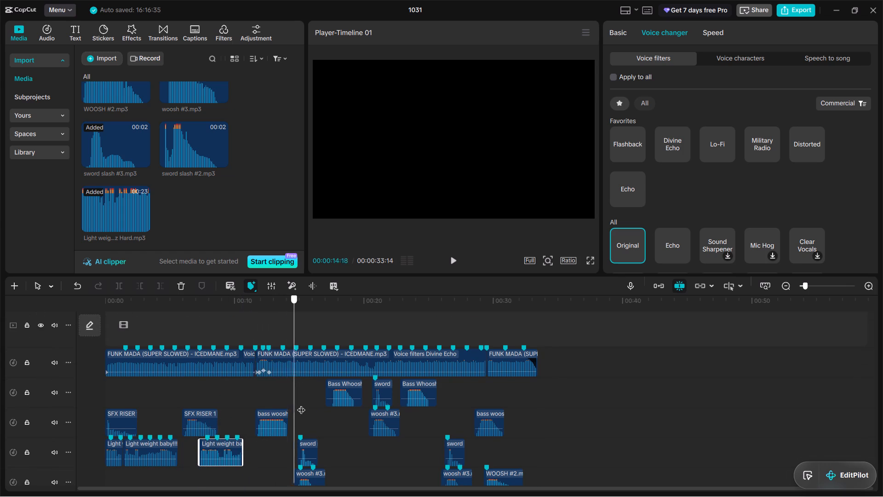
pyautogui.moveTo(301, 404); pyautogui.dragTo(299, 403)
pyautogui.moveTo(257, 315); pyautogui.dragTo(473, 496)
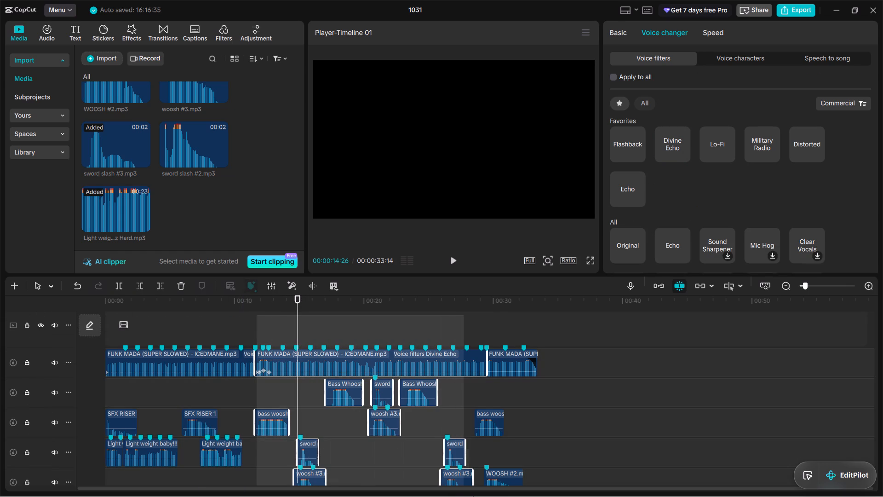
pyautogui.moveTo(473, 496); pyautogui.dragTo(511, 496)
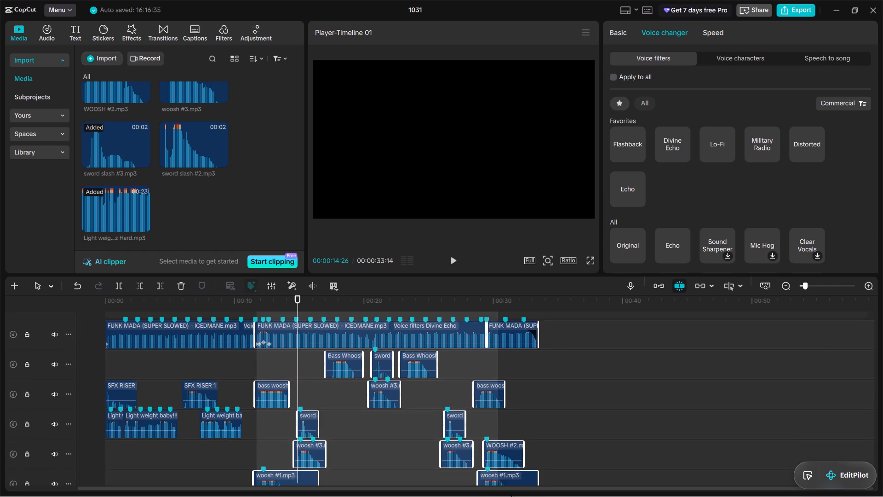
pyautogui.moveTo(511, 496); pyautogui.dragTo(546, 496)
pyautogui.scroll(4, 490, 476)
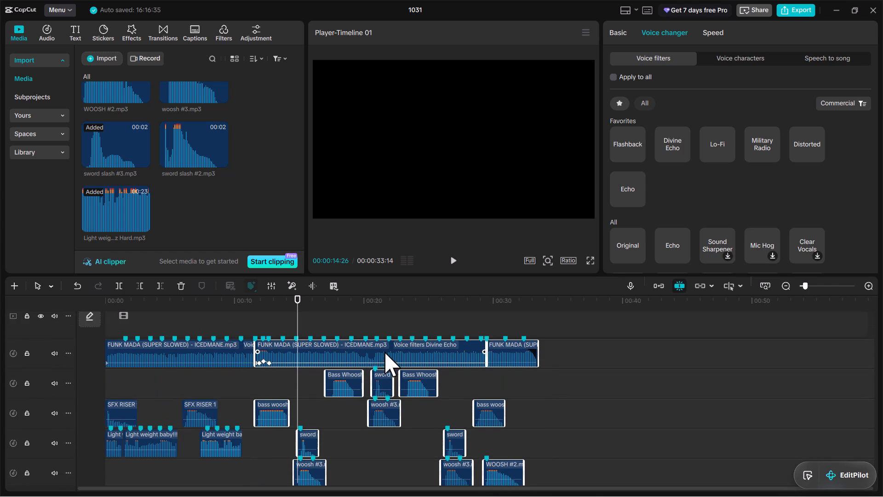
pyautogui.moveTo(386, 350); pyautogui.dragTo(503, 355)
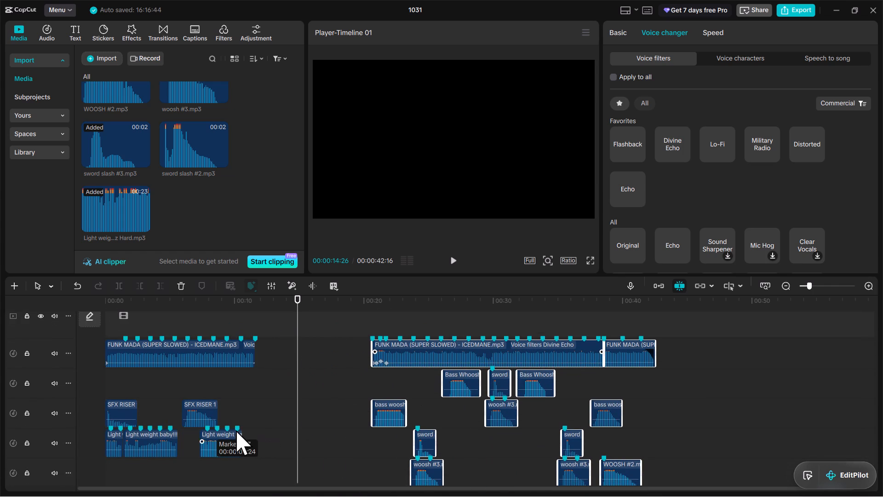
# Place the Light weight baby piece in the FUNK MADA track's gap, at about 00:00:12.
pyautogui.moveTo(228, 436); pyautogui.dragTo(292, 353)
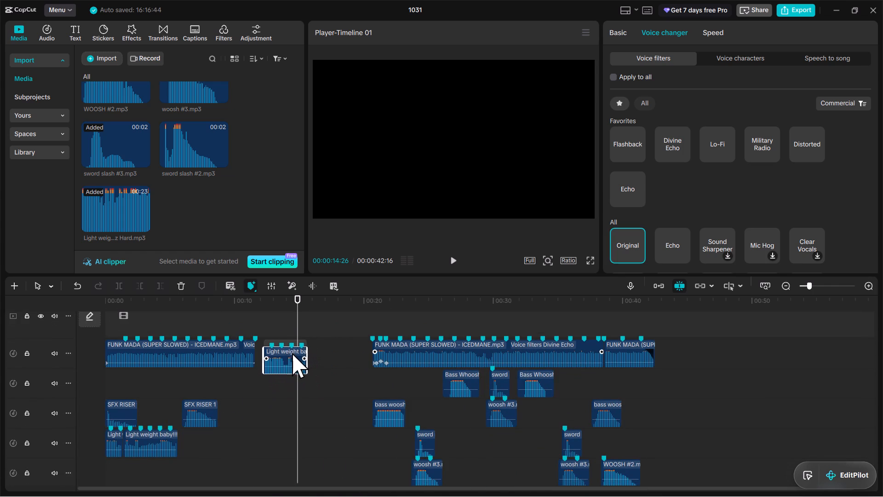
pyautogui.moveTo(292, 353); pyautogui.dragTo(283, 344)
pyautogui.moveTo(289, 378); pyautogui.dragTo(298, 353)
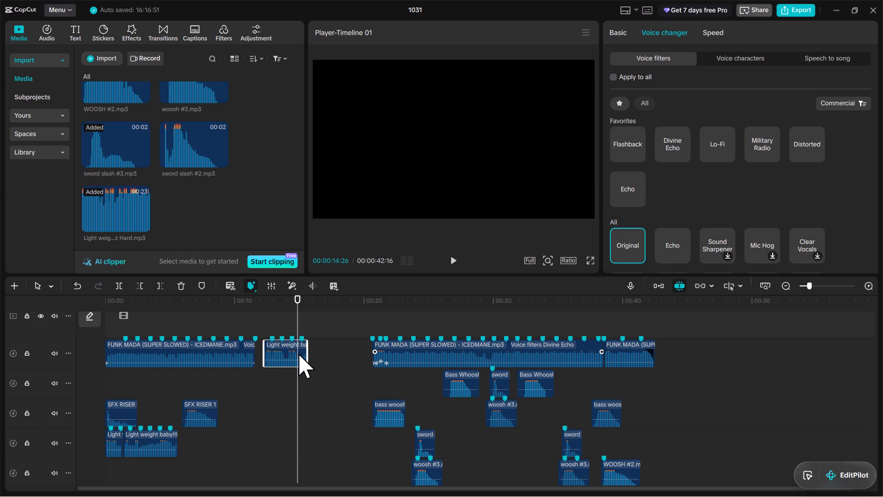
pyautogui.moveTo(295, 346); pyautogui.dragTo(288, 346)
pyautogui.hotkey('ctrl', 'z')
# Close the gaps before and after the Light weight baby piece on the FUNK MADA track.
pyautogui.click(263, 302)
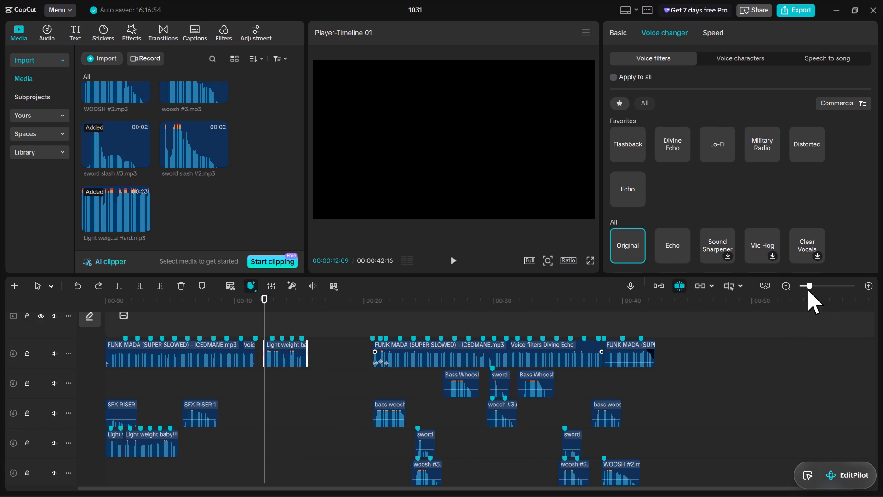
pyautogui.moveTo(809, 288); pyautogui.dragTo(820, 287)
pyautogui.rightClick(247, 354)
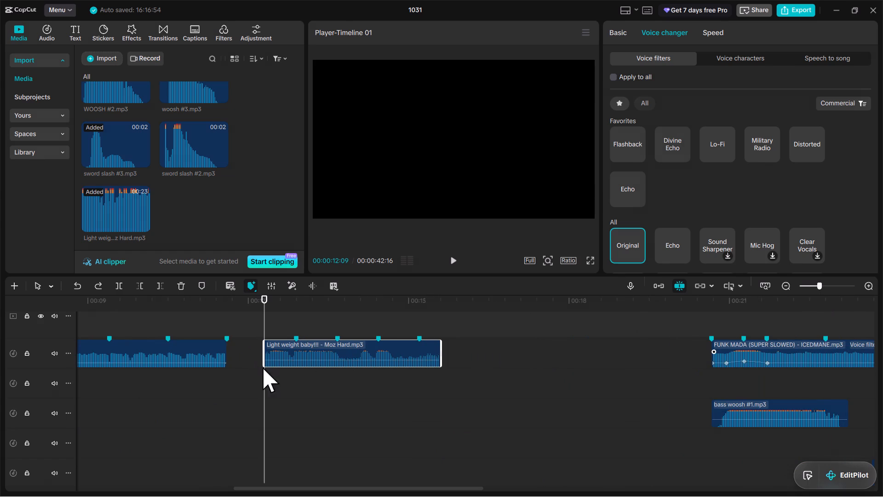
pyautogui.click(289, 364)
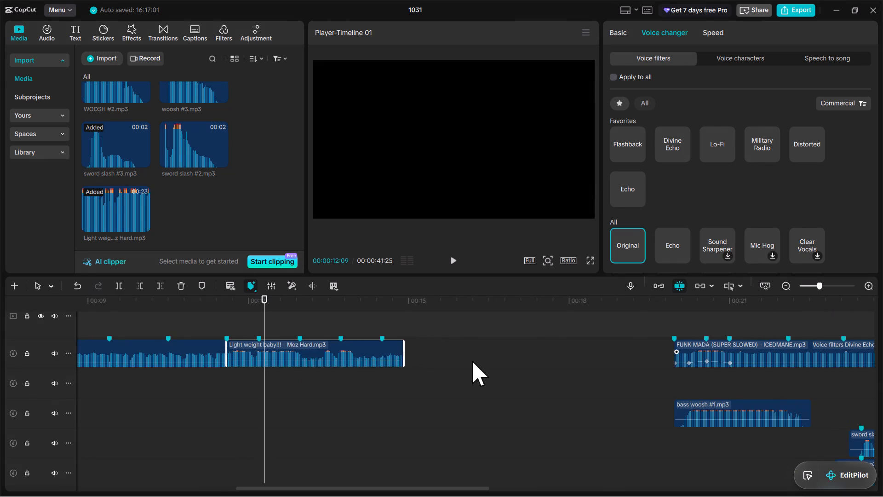
pyautogui.rightClick(526, 353)
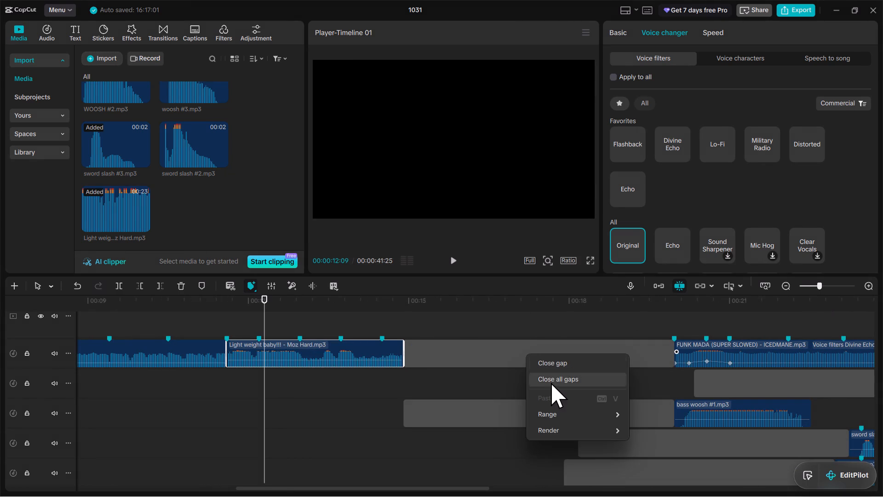
pyautogui.click(558, 364)
# Listen to the transitions around the inserted Light weight baby piece, from 00:00:10:03 to about 00:00:15:26.
pyautogui.scroll(-3, 554, 405)
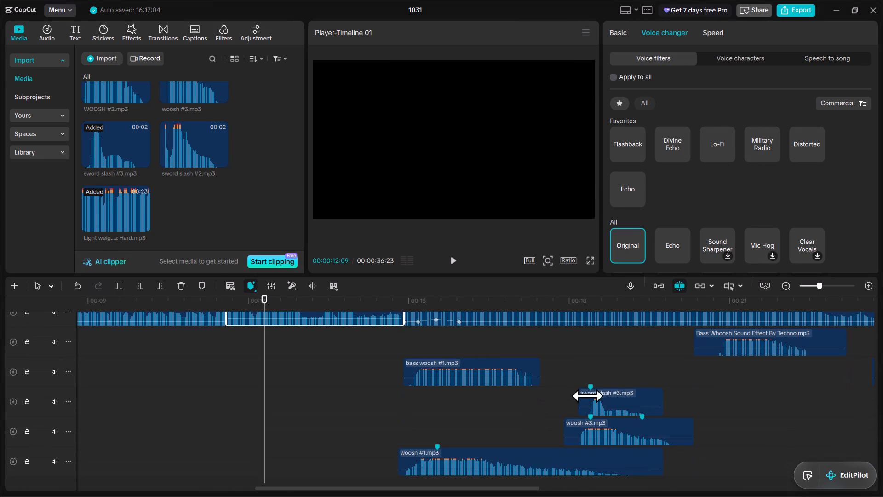
pyautogui.moveTo(826, 284); pyautogui.dragTo(812, 292)
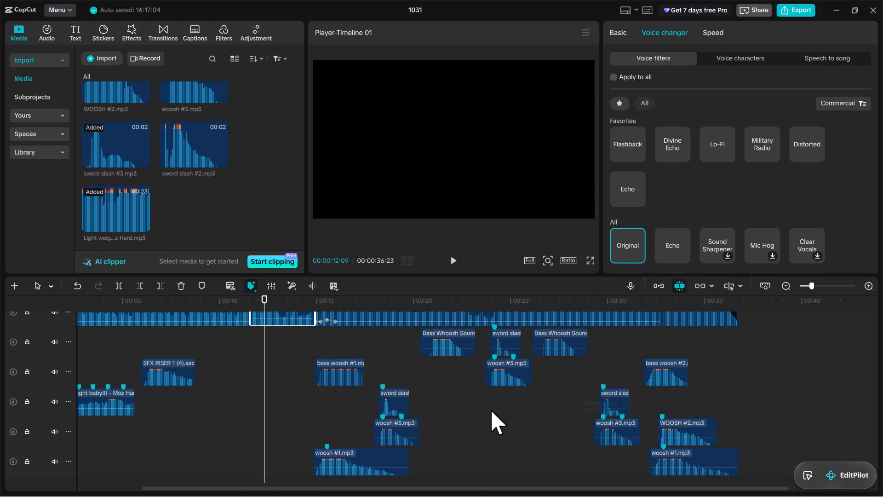
pyautogui.scroll(2, 490, 410)
pyautogui.click(222, 305)
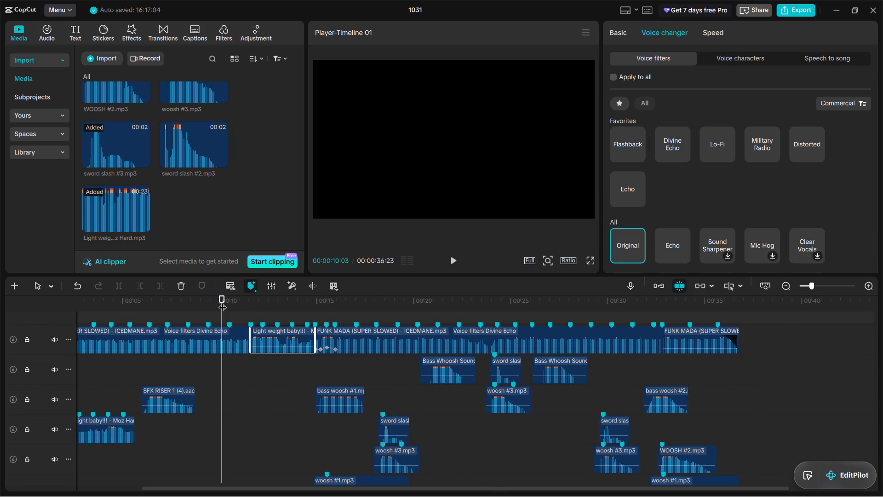
pyautogui.press('space')
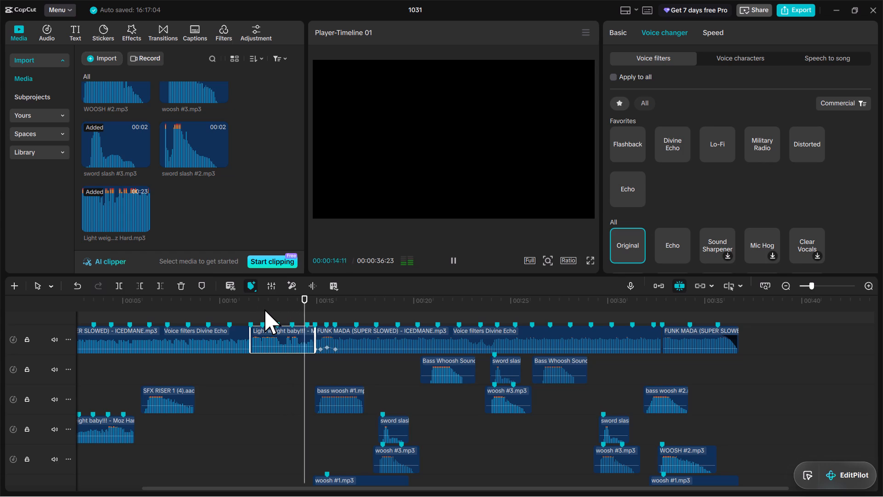
pyautogui.press('space')
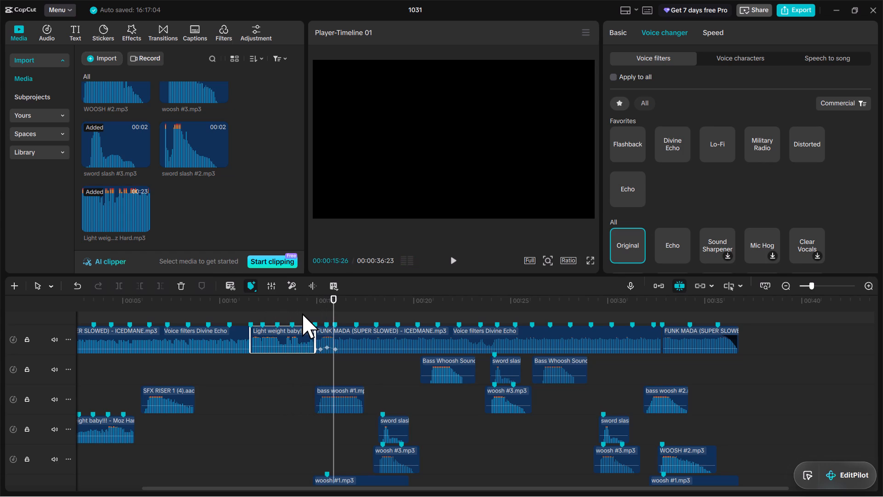
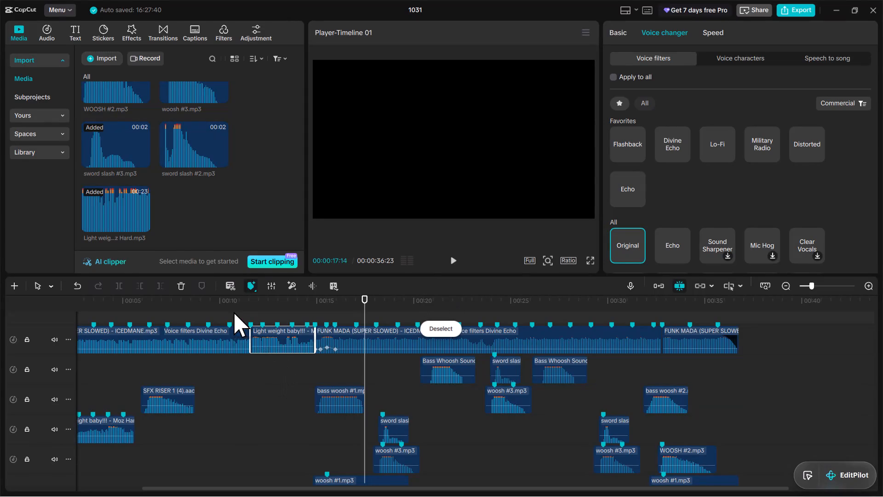
# Undo the edits back to the unsplit FUNK MADA clip, with both Light weight baby pieces parked after the music's end.
pyautogui.click(234, 303)
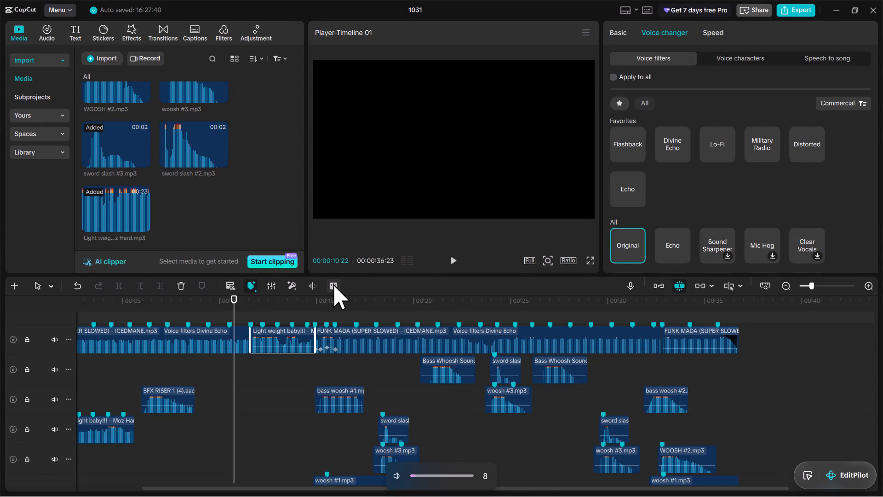
pyautogui.hotkey('ctrl', 'z')
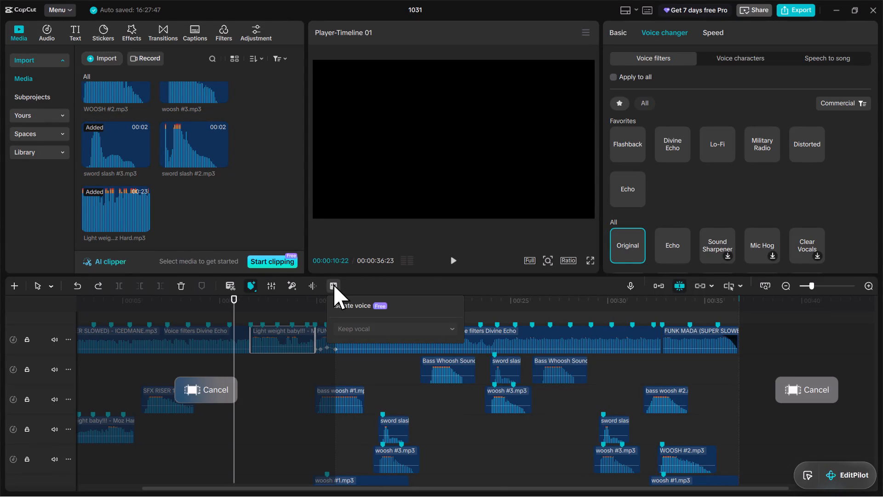
pyautogui.hotkey('ctrl', 'z')
pyautogui.hotkey('ctrl', 'z')
pyautogui.hotkey('ctrl', 'z')
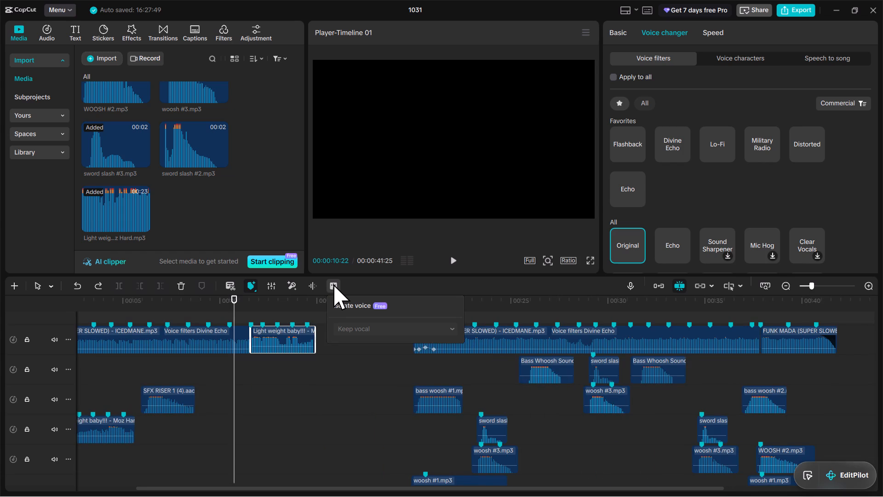
pyautogui.hotkey('ctrl', 'z')
pyautogui.hotkey('ctrl', 'z')
pyautogui.hotkey('ctrl', 'z')
pyautogui.hotkey('ctrl', 'z')
pyautogui.hotkey('ctrl', 'z')
pyautogui.hotkey('ctrl', 'z')
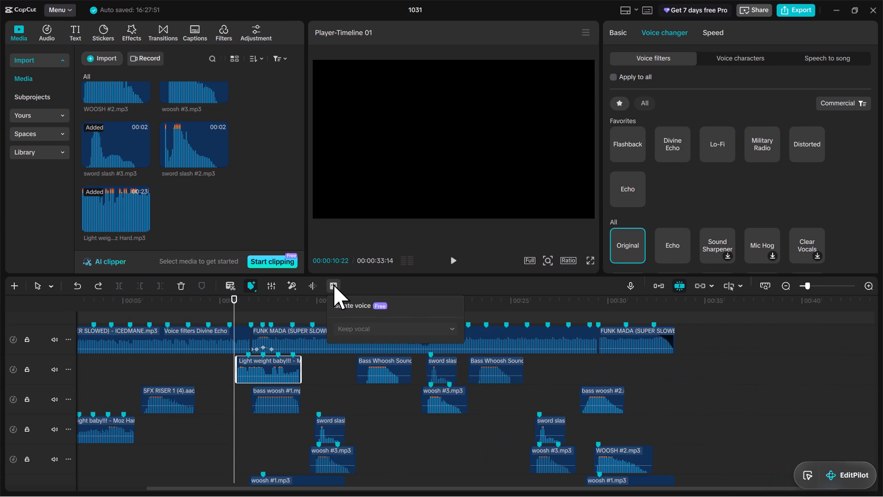
pyautogui.hotkey('ctrl', 'z')
pyautogui.hotkey('ctrl', 'z')
pyautogui.hotkey('ctrl', 'z')
pyautogui.hotkey('ctrl', 'z')
pyautogui.hotkey('ctrl', 'z')
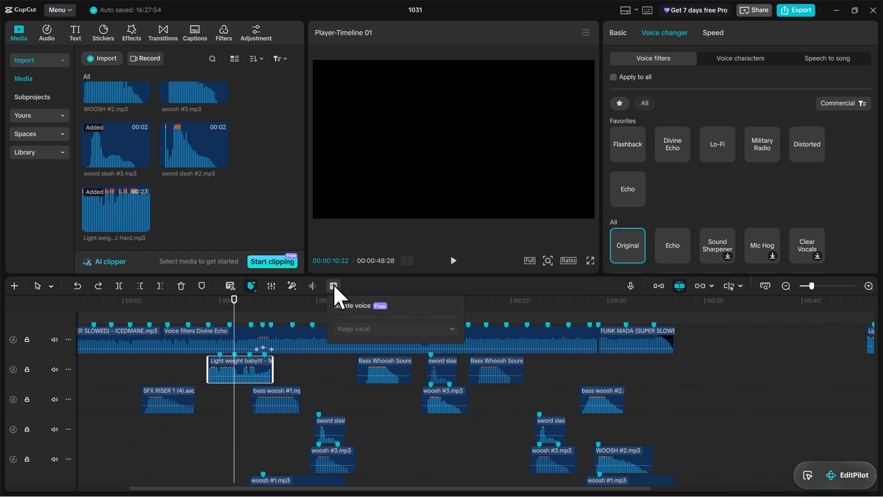
pyautogui.hotkey('ctrl', 'shift', 'z')
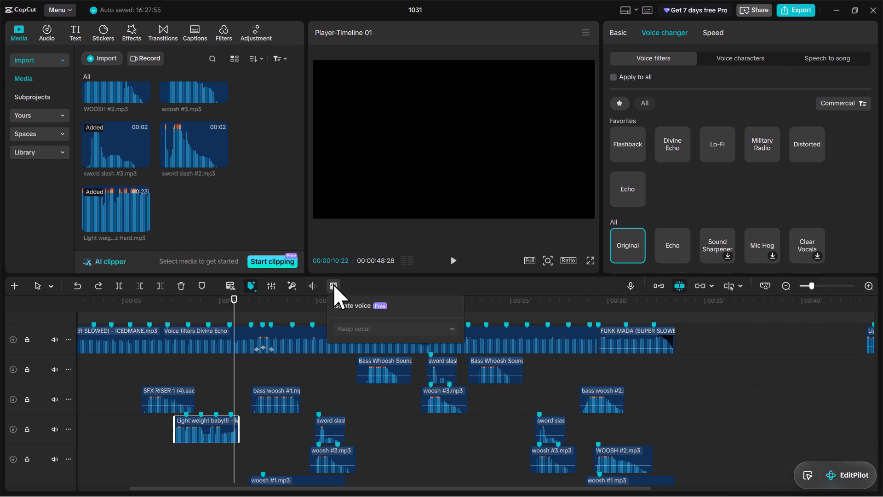
pyautogui.hotkey('ctrl', 'z')
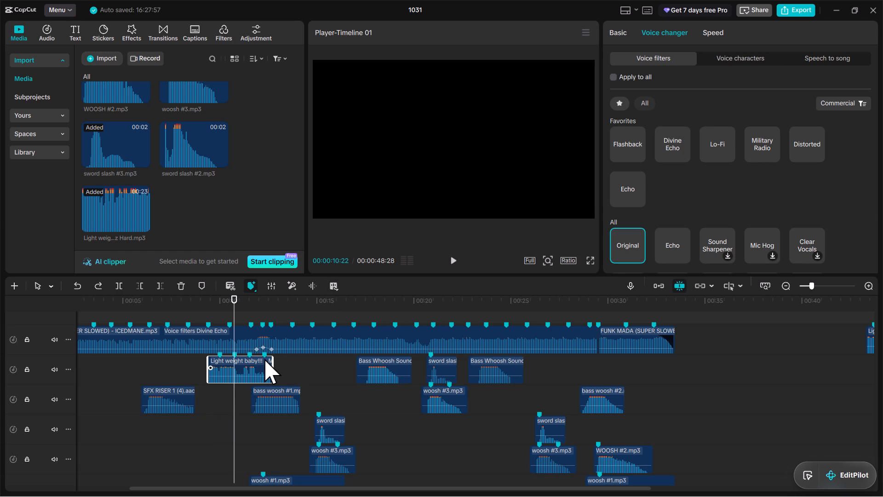
pyautogui.hotkey('ctrl', 'z')
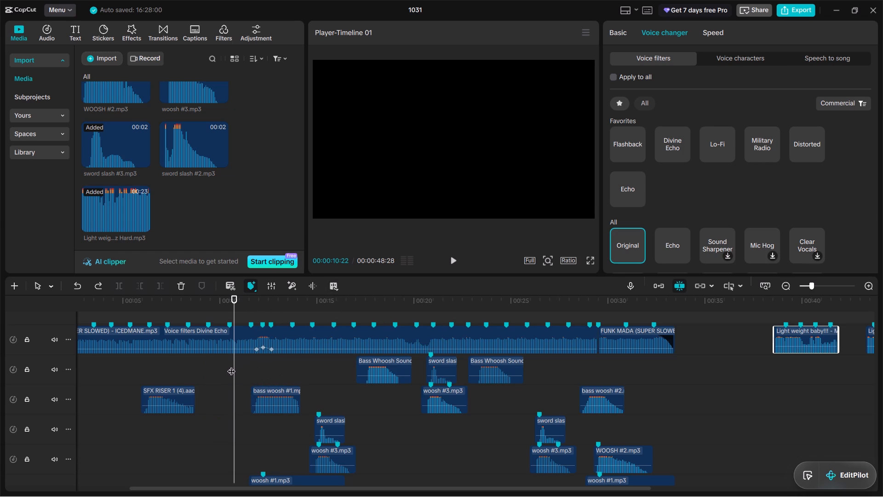
# Listen to the FUNK MADA volume swell between about 00:00:11:07 and 00:00:13:07.
pyautogui.moveTo(231, 365); pyautogui.dragTo(242, 370)
pyautogui.press('space')
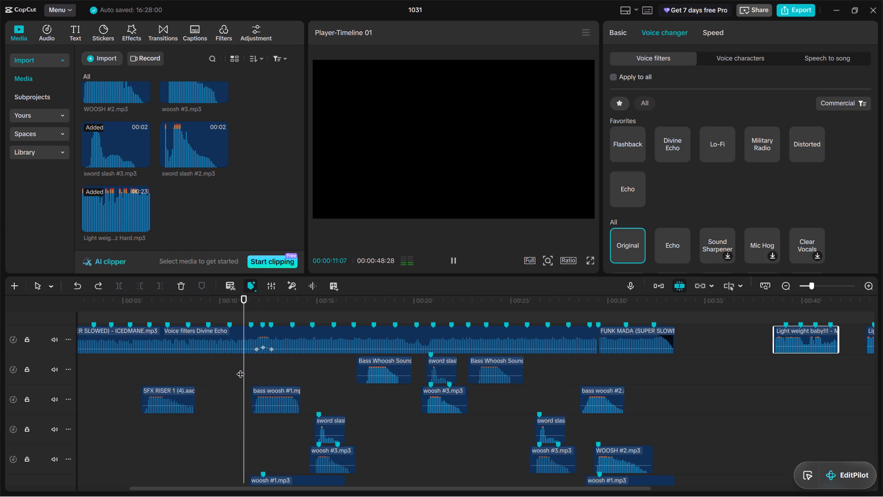
pyautogui.press('space')
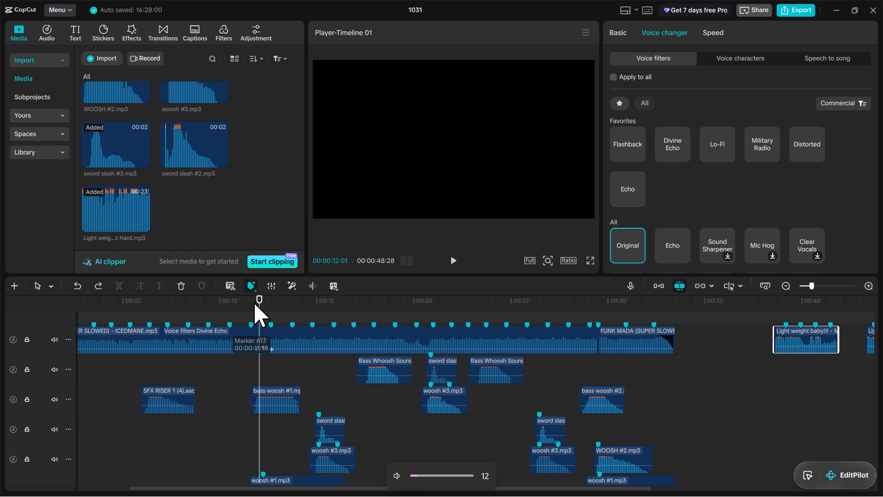
pyautogui.click(256, 310)
pyautogui.press('space')
pyautogui.click(248, 306)
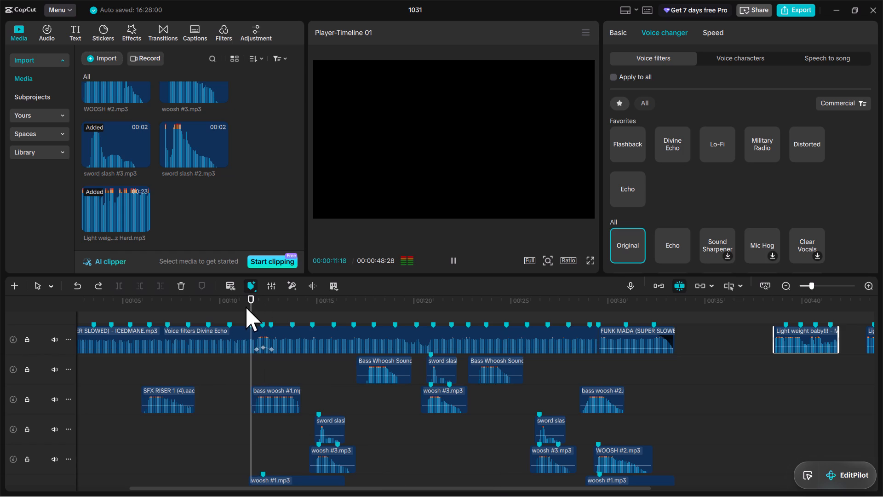
pyautogui.press('space')
pyautogui.press('space')
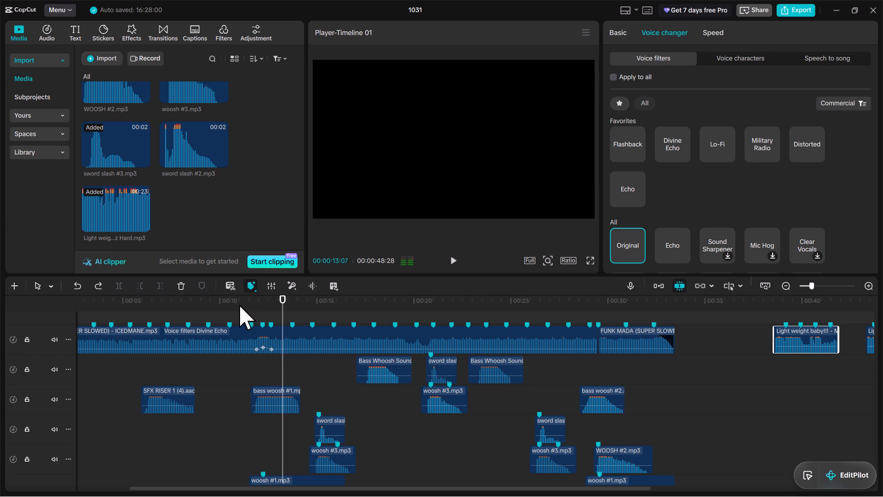
# Set the FUNK MADA clip's volume keyframe at 00:00:12:06 to 0 dB.
pyautogui.click(229, 302)
pyautogui.moveTo(232, 302); pyautogui.dragTo(265, 307)
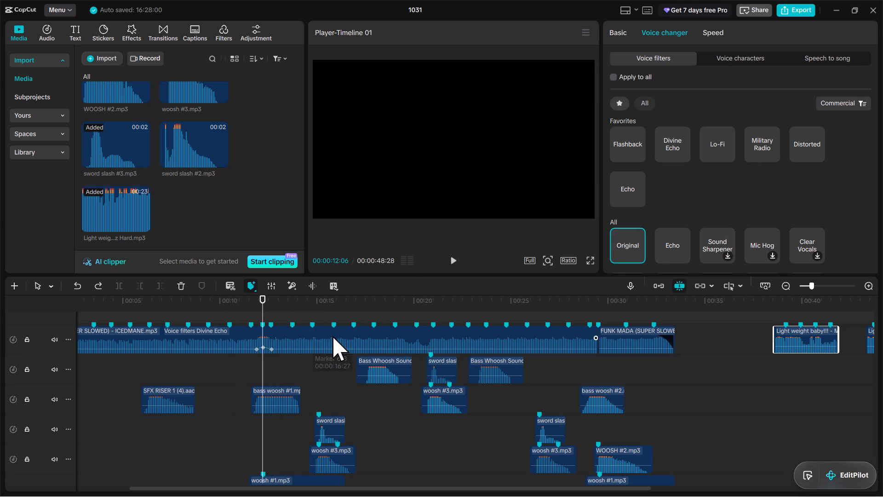
pyautogui.click(333, 336)
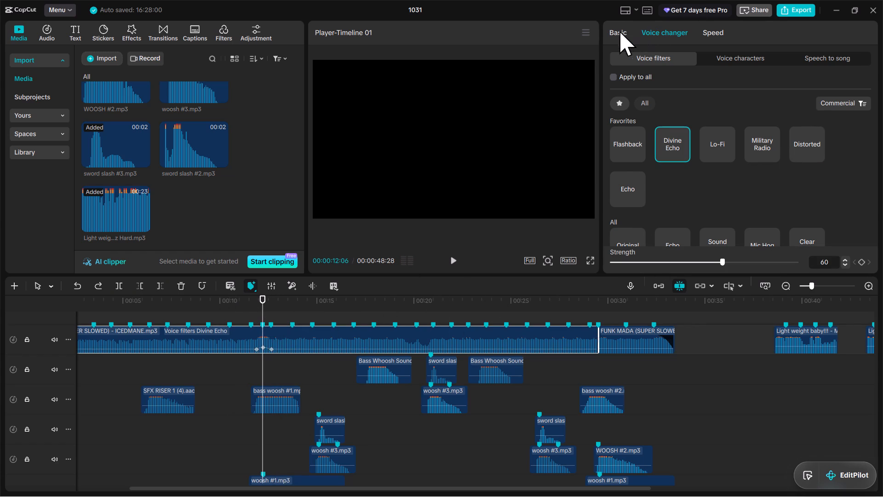
pyautogui.moveTo(619, 31); pyautogui.dragTo(624, 32)
pyautogui.click(816, 90)
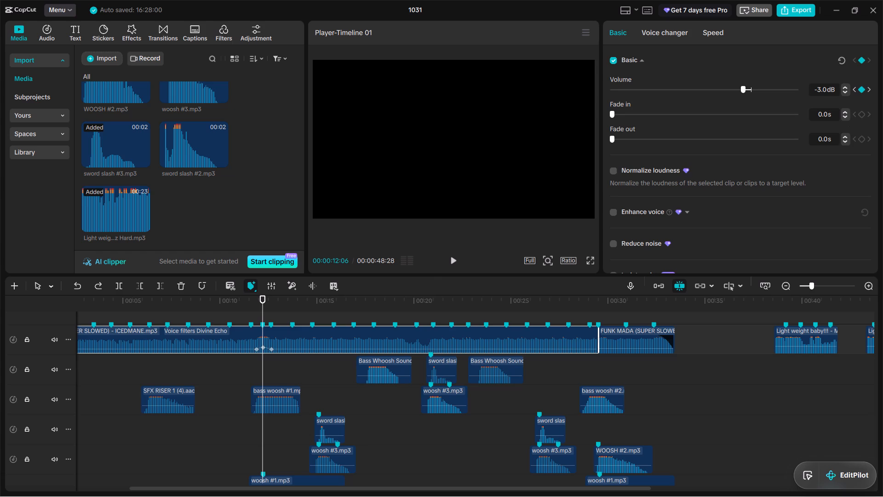
pyautogui.press('Right')
pyautogui.press('BackSpace')
pyautogui.press('0')
pyautogui.press('BackSpace')
pyautogui.press('BackSpace')
pyautogui.press('BackSpace')
pyautogui.press('0')
pyautogui.press('Return')
# Listen to the FUNK MADA volume swell from about 00:00:10:22 to 00:00:12:17 and inspect its first keyframe.
pyautogui.click(234, 300)
pyautogui.press('space')
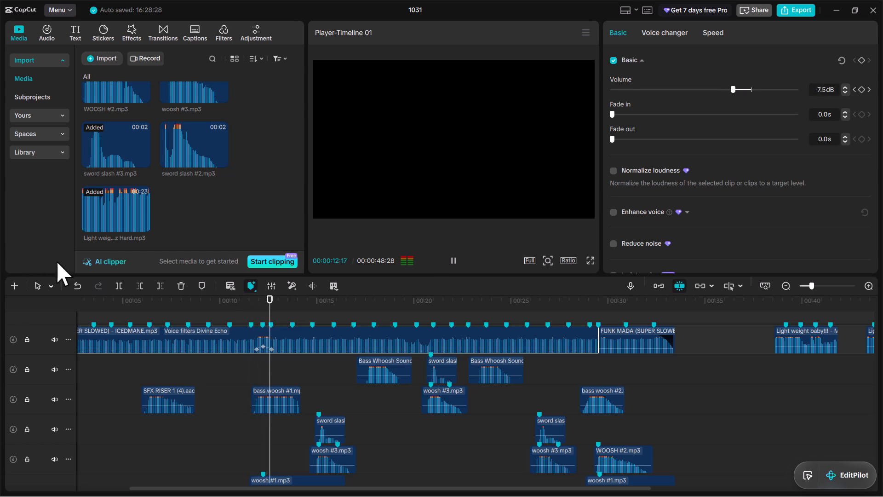
pyautogui.click(241, 305)
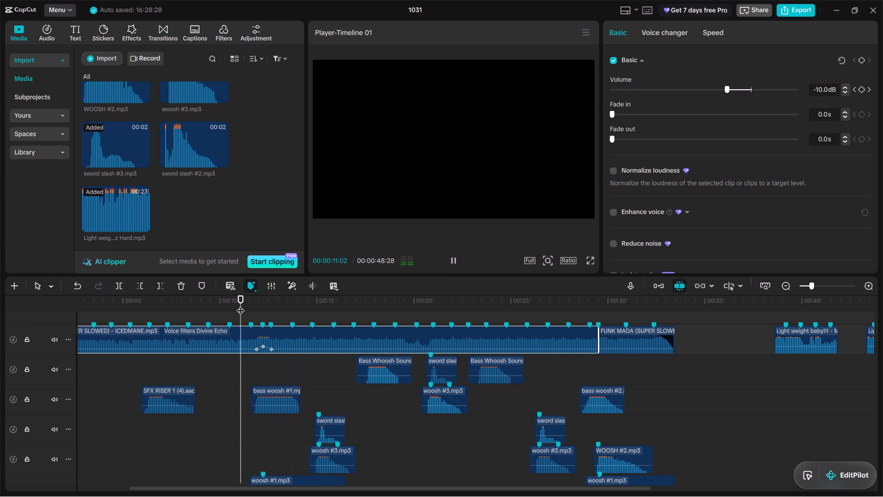
pyautogui.press('space')
pyautogui.press('space')
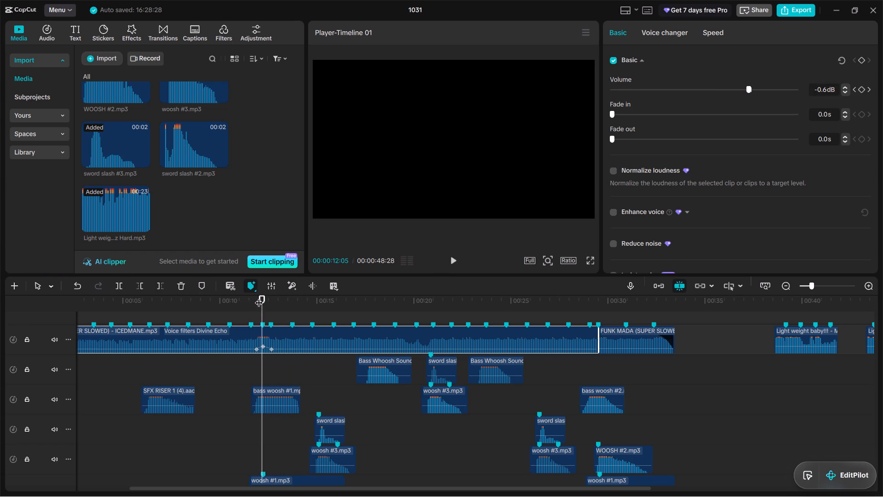
pyautogui.click(251, 298)
pyautogui.moveTo(251, 298); pyautogui.dragTo(258, 301)
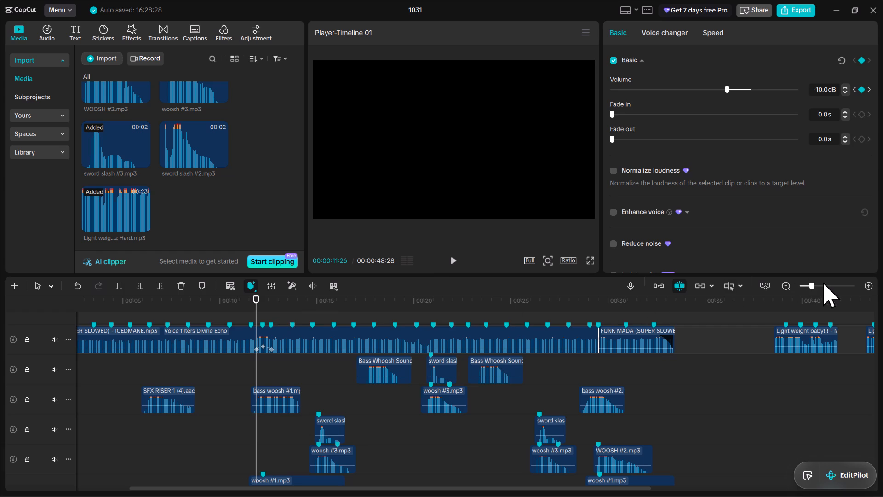
# Move the first keyframe of the FUNK MADA volume swell slightly later, to just before 00:00:12, keeping it at -10.0 dB.
pyautogui.moveTo(817, 285); pyautogui.dragTo(827, 285)
pyautogui.click(209, 306)
pyautogui.press('space')
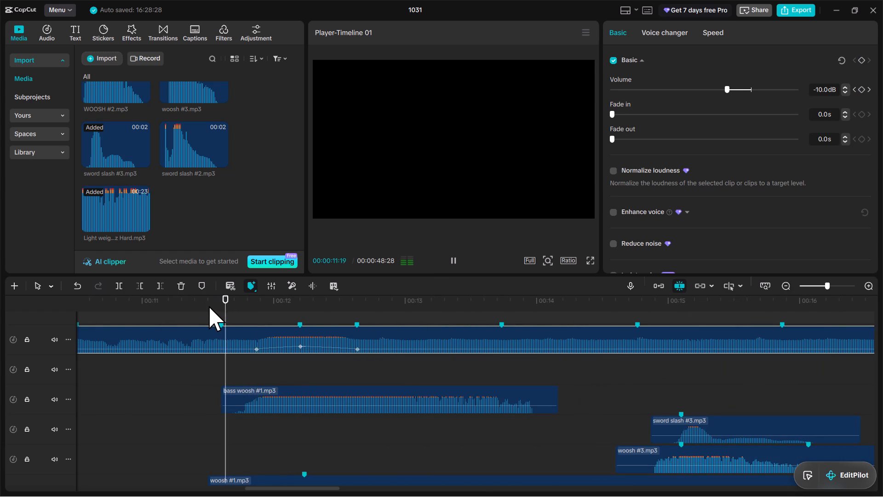
pyautogui.press('space')
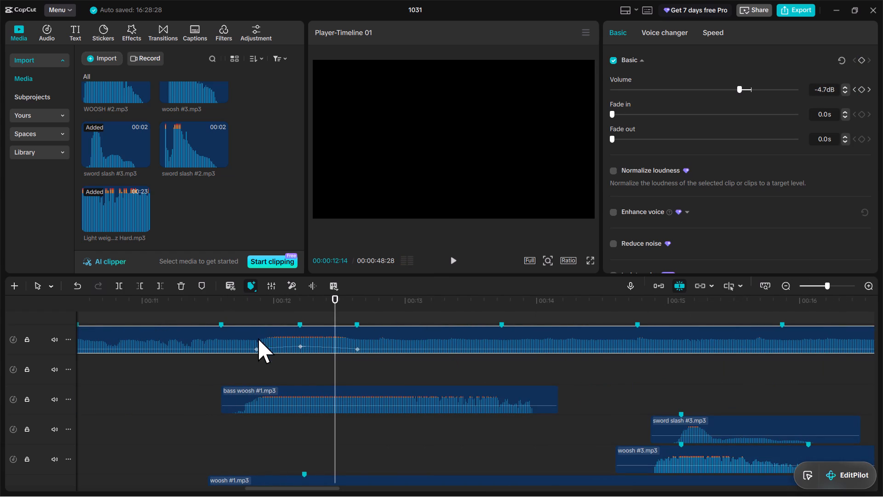
pyautogui.moveTo(258, 347); pyautogui.dragTo(272, 347)
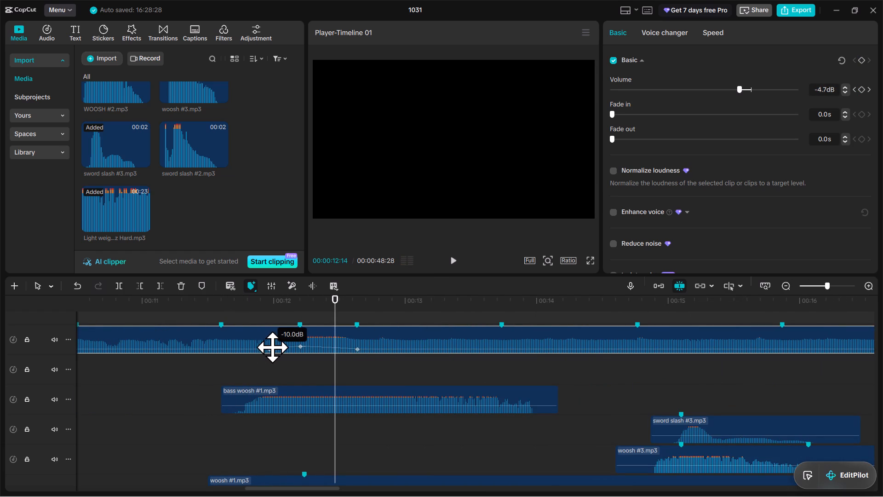
pyautogui.moveTo(272, 347); pyautogui.dragTo(270, 345)
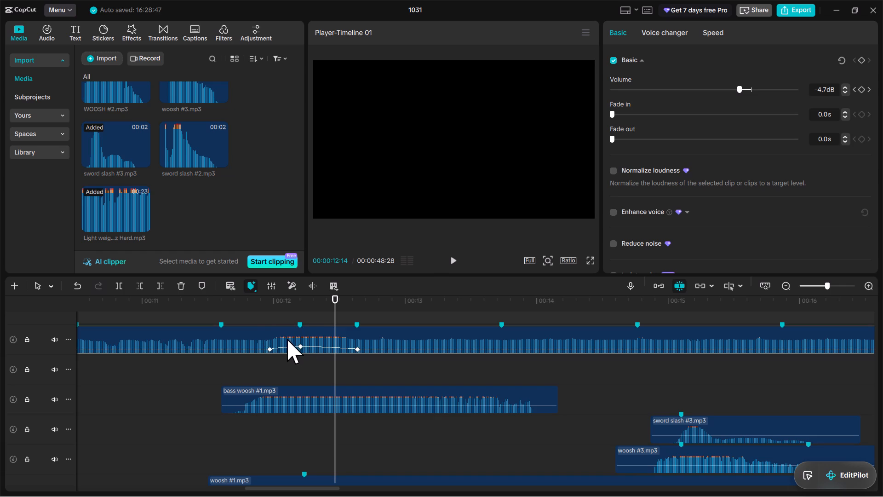
# Listen to the start of the FUNK MADA volume swell from about 00:00:11:27.
pyautogui.click(251, 311)
pyautogui.moveTo(251, 311); pyautogui.dragTo(259, 311)
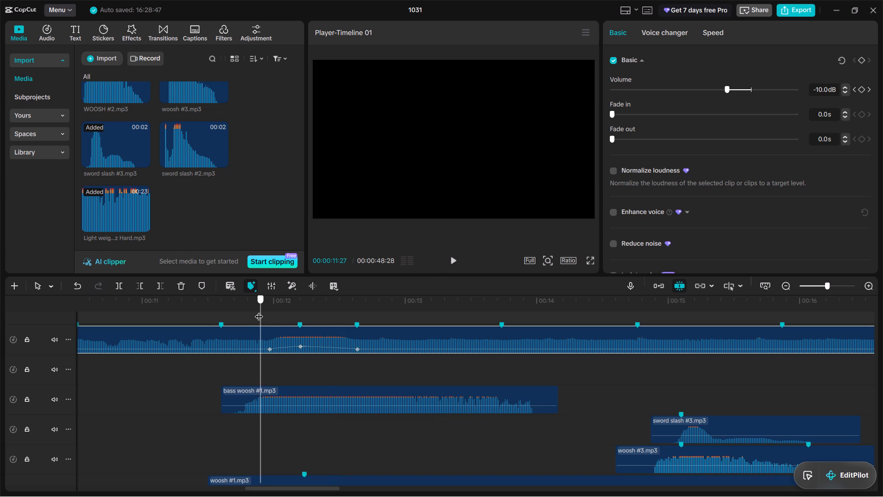
pyautogui.moveTo(259, 311); pyautogui.dragTo(262, 311)
pyautogui.press('space')
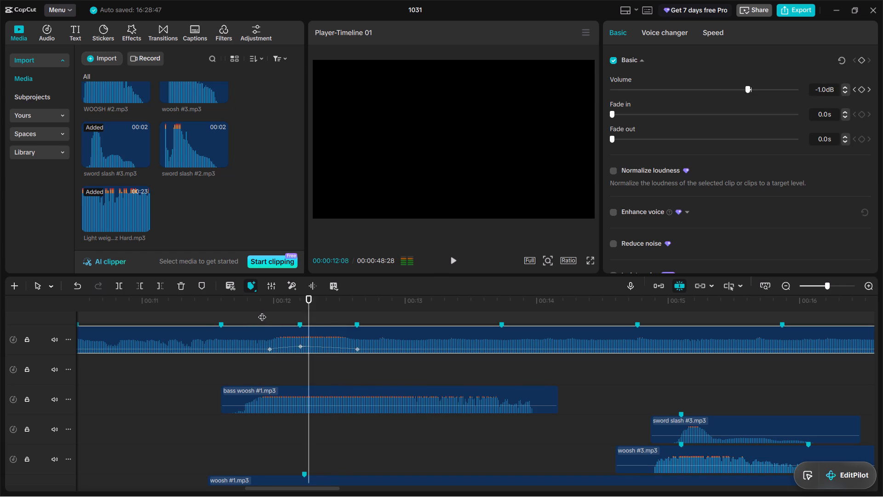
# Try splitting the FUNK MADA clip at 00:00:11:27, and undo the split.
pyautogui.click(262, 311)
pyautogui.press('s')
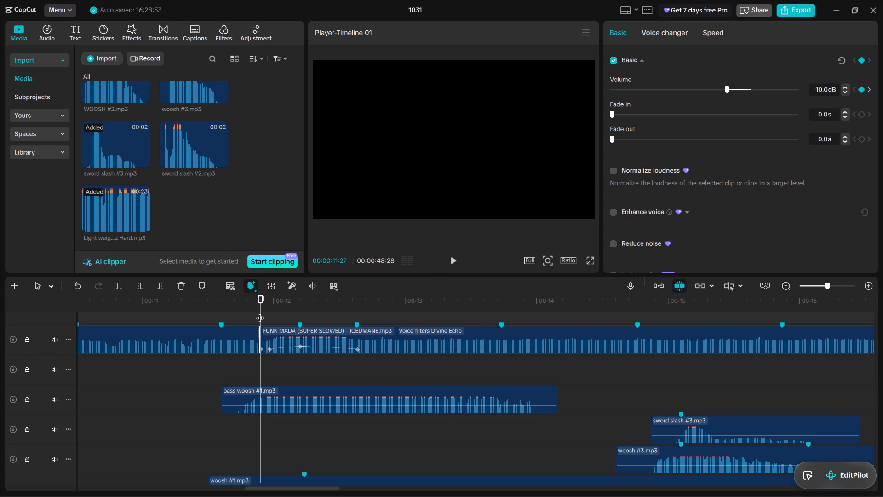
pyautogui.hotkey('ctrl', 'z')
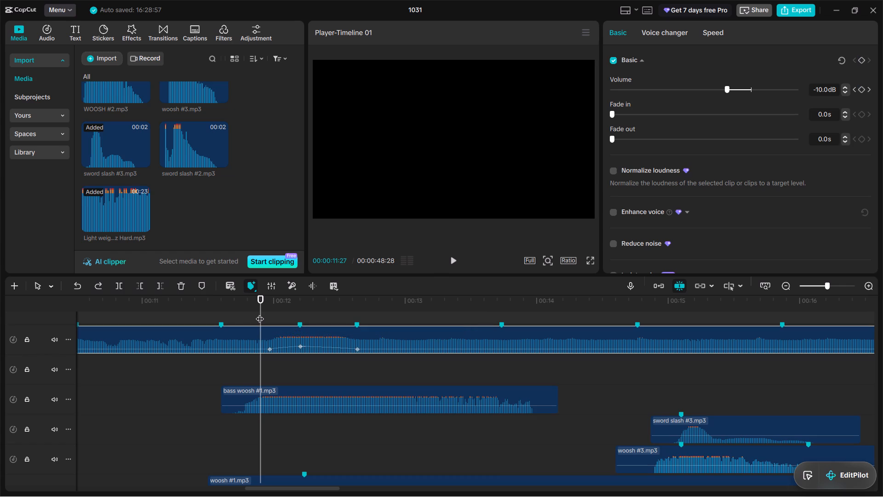
# Survey the whole timeline and scrub the FUNK MADA clip between about 00:00:03:15 and 00:00:12:06.
pyautogui.moveTo(826, 286); pyautogui.dragTo(826, 287)
pyautogui.moveTo(826, 287); pyautogui.dragTo(790, 301)
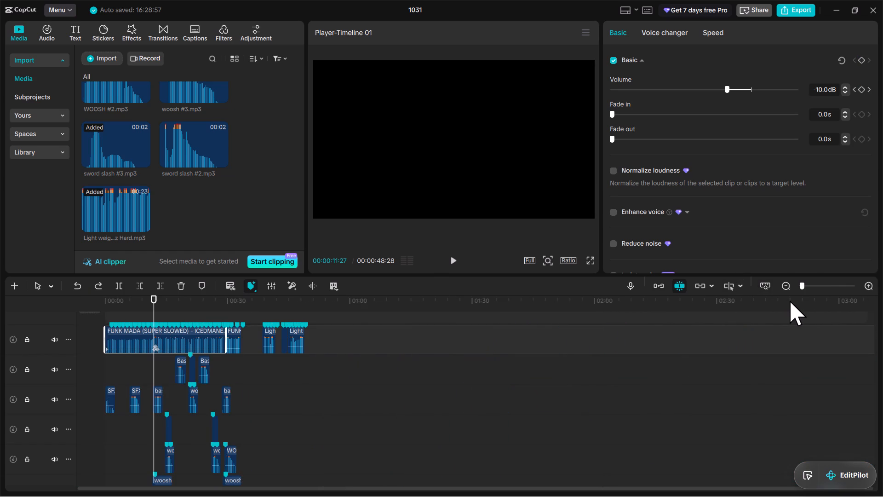
pyautogui.moveTo(790, 301); pyautogui.dragTo(804, 300)
pyautogui.moveTo(170, 301); pyautogui.dragTo(135, 311)
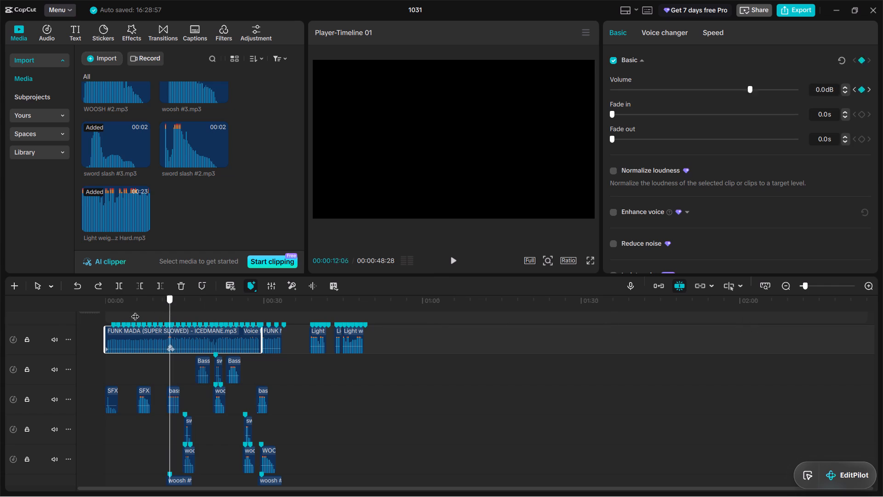
pyautogui.moveTo(135, 311); pyautogui.dragTo(140, 344)
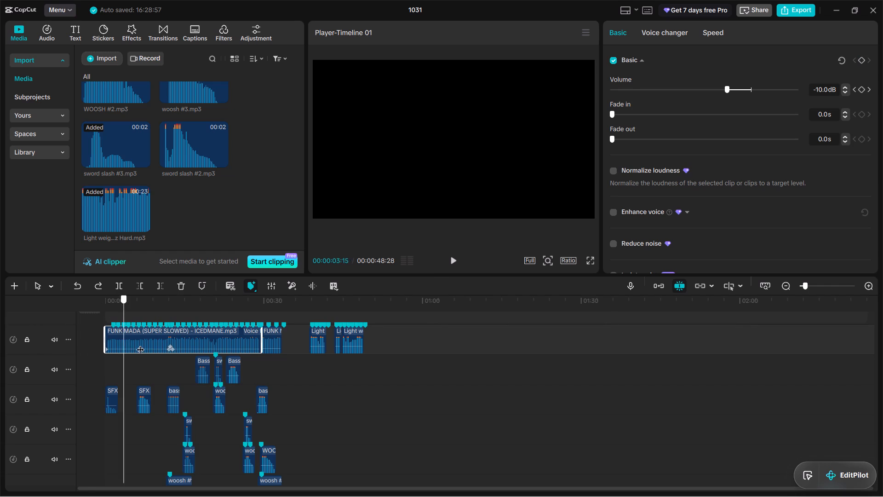
pyautogui.moveTo(140, 344); pyautogui.dragTo(164, 354)
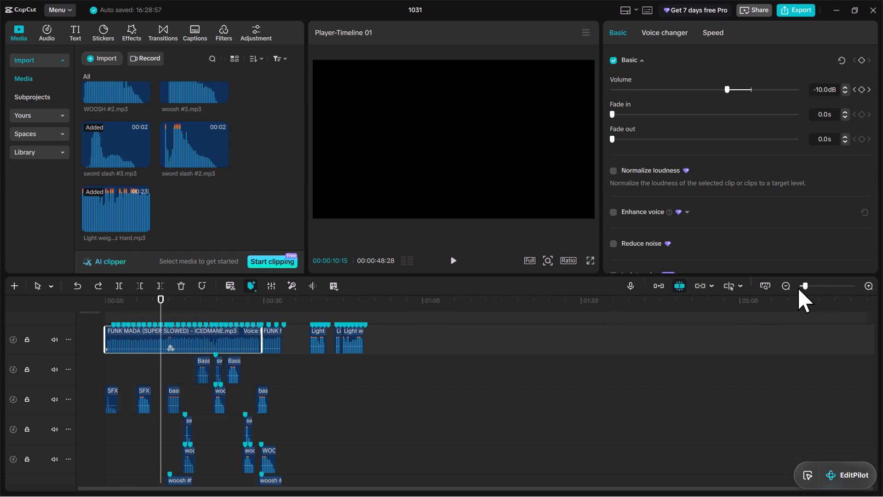
# Split the first FUNK MADA clip at 00:00:11:28, just before the first keyframe of its volume swell.
pyautogui.moveTo(807, 288); pyautogui.dragTo(833, 288)
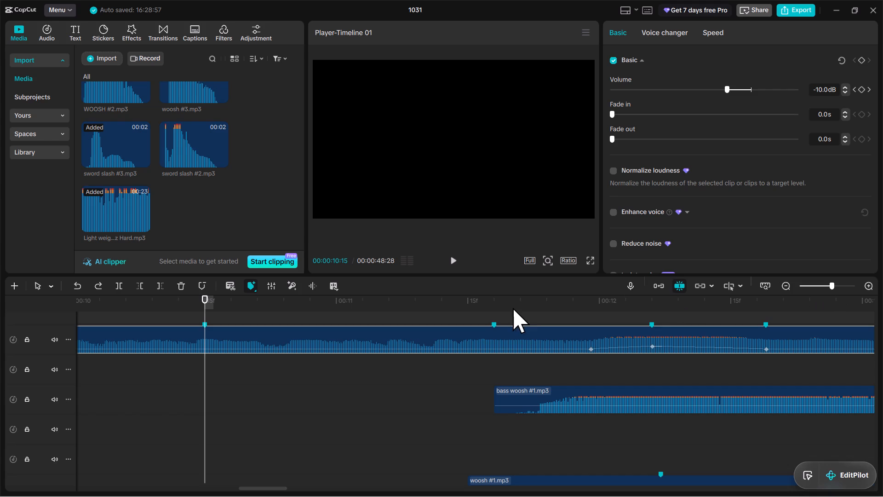
pyautogui.click(493, 302)
pyautogui.moveTo(493, 302); pyautogui.dragTo(510, 302)
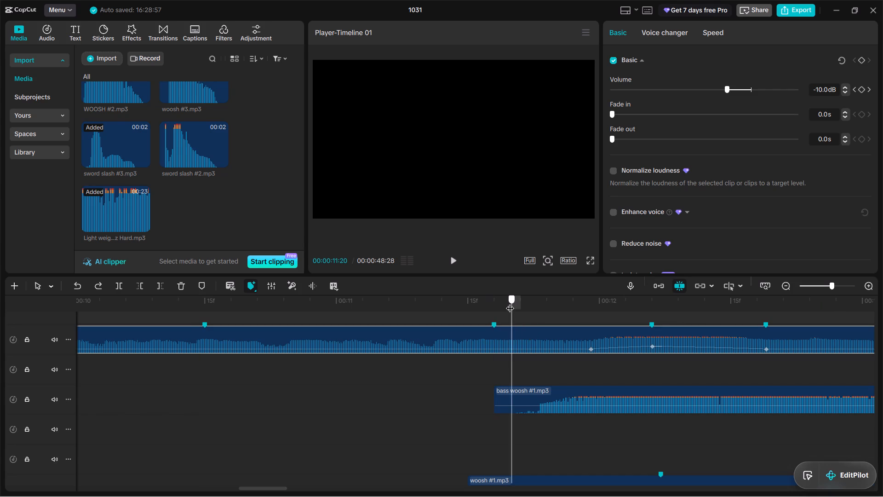
pyautogui.moveTo(510, 302); pyautogui.dragTo(591, 316)
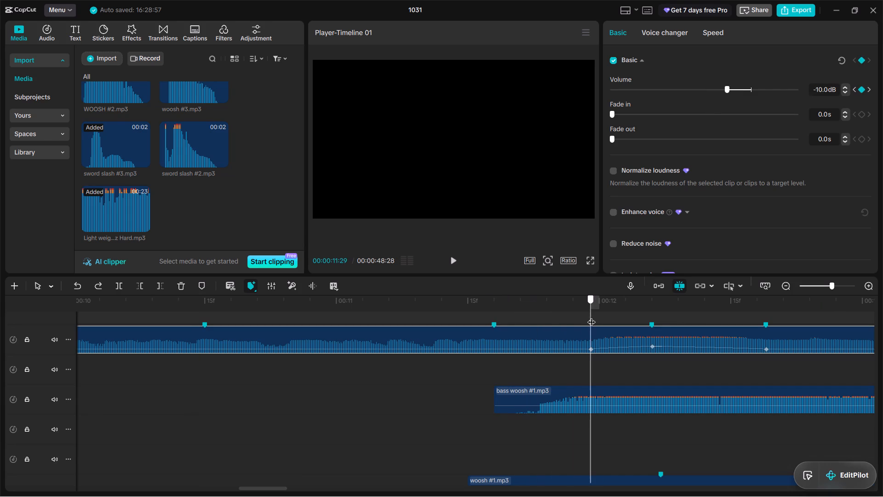
pyautogui.moveTo(591, 316); pyautogui.dragTo(590, 322)
pyautogui.moveTo(590, 322); pyautogui.dragTo(649, 324)
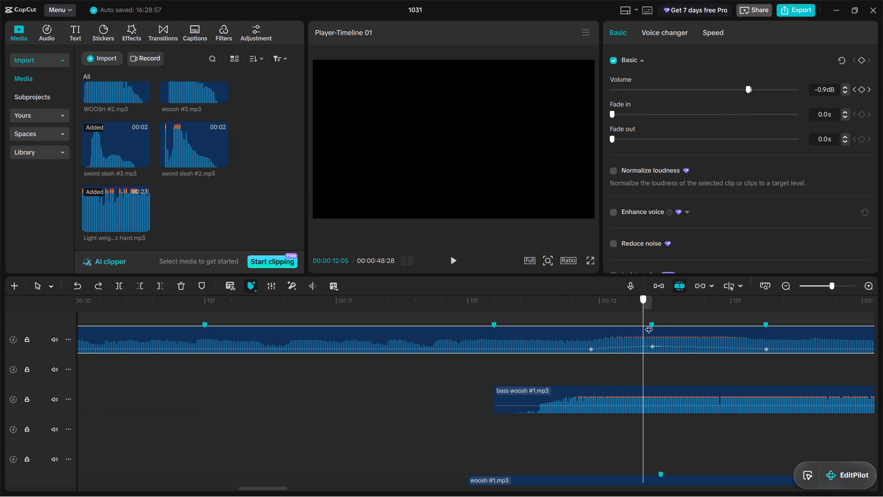
pyautogui.moveTo(649, 324); pyautogui.dragTo(518, 331)
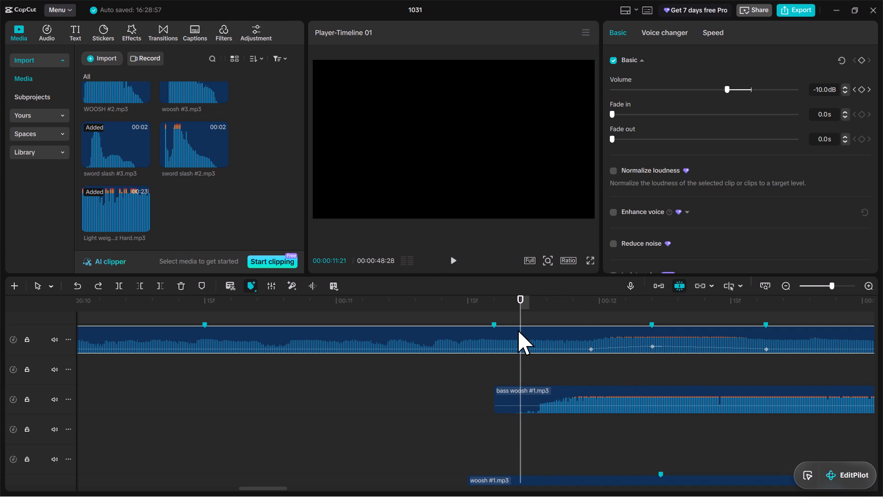
pyautogui.moveTo(520, 308); pyautogui.dragTo(500, 313)
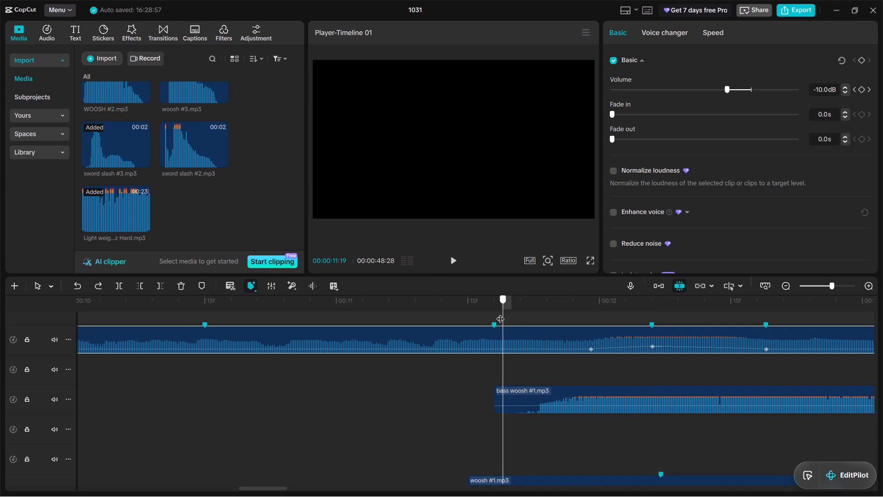
pyautogui.moveTo(500, 313); pyautogui.dragTo(493, 316)
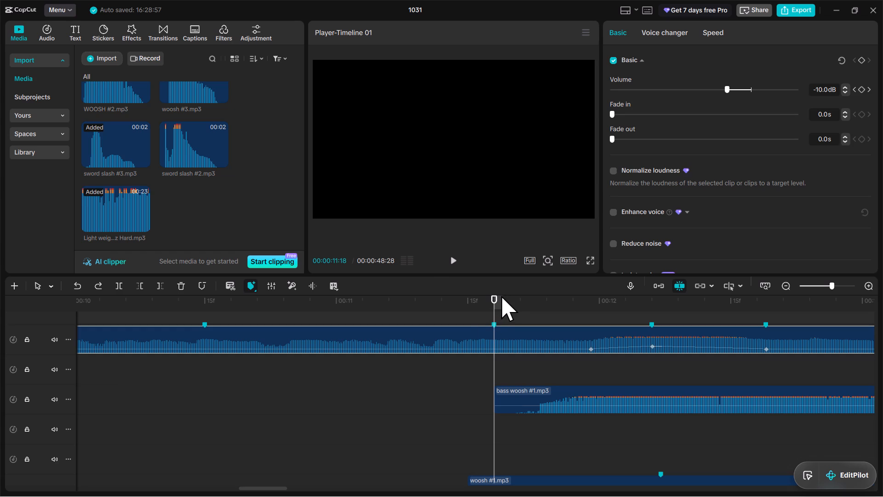
pyautogui.moveTo(493, 293); pyautogui.dragTo(522, 296)
pyautogui.click(570, 302)
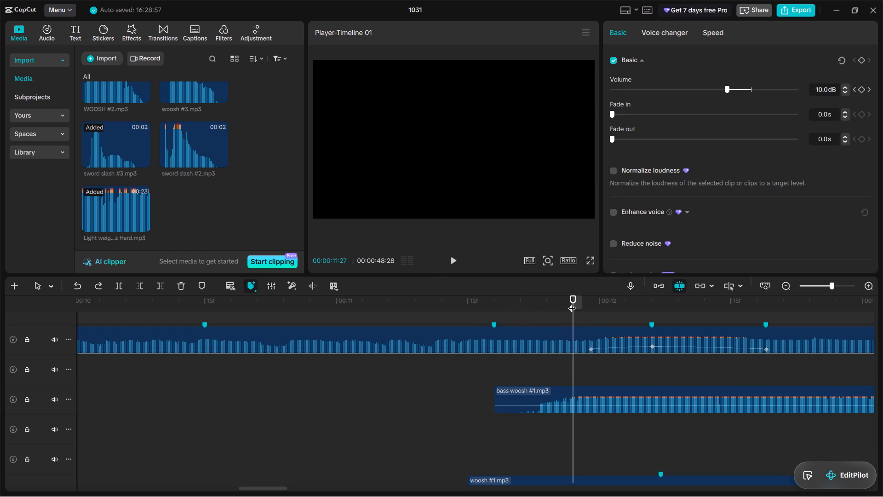
pyautogui.moveTo(576, 309); pyautogui.dragTo(584, 312)
pyautogui.press('s')
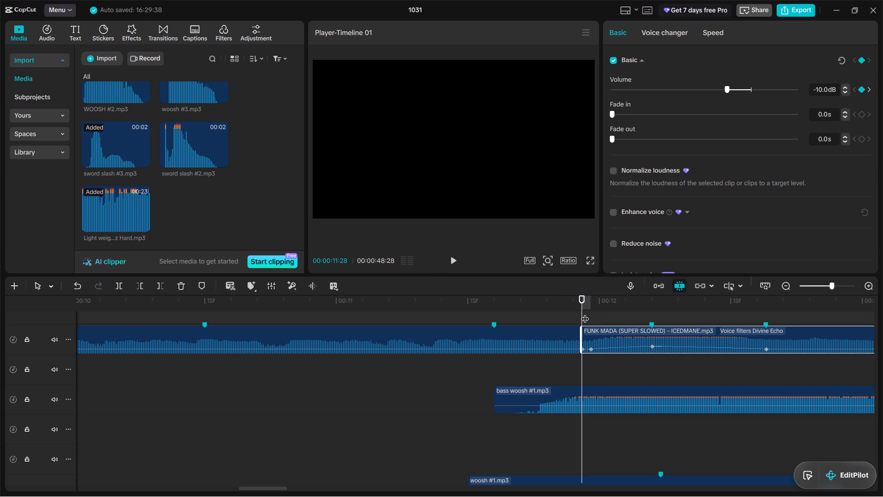
# Shift the later FUNK MADA sections and their accompanying sound effects together so the split-off section starts at 00:00:15:26.
pyautogui.moveTo(583, 313); pyautogui.dragTo(615, 314)
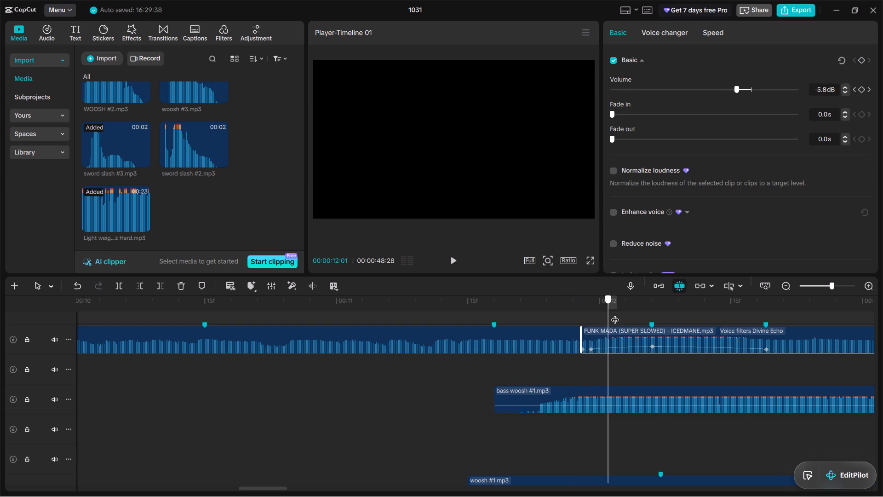
pyautogui.moveTo(615, 314); pyautogui.dragTo(511, 316)
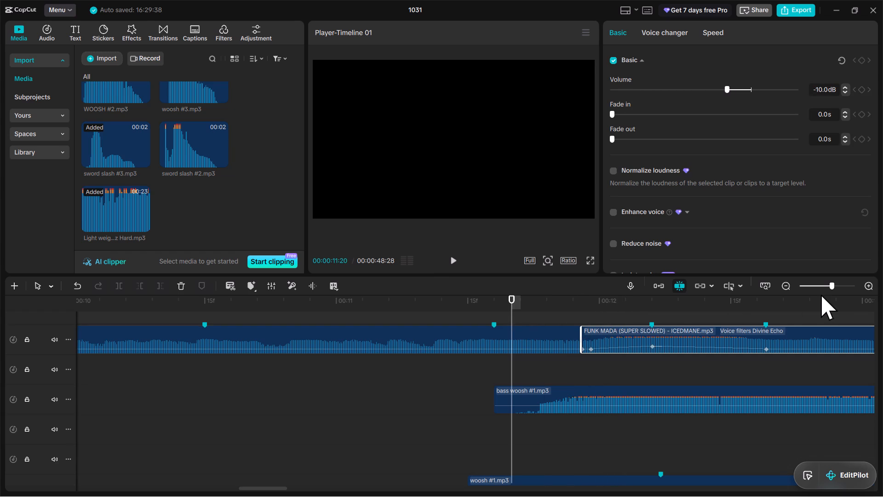
pyautogui.moveTo(831, 286); pyautogui.dragTo(808, 294)
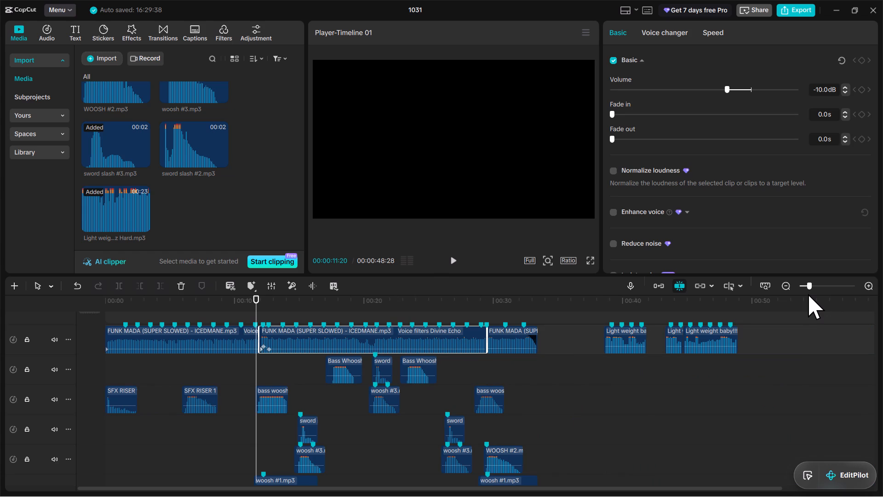
pyautogui.moveTo(272, 304); pyautogui.dragTo(275, 346)
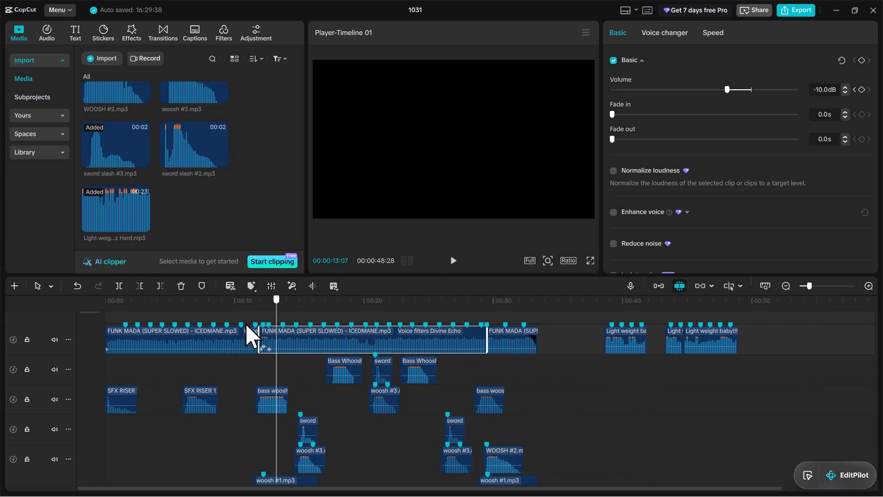
pyautogui.moveTo(257, 303); pyautogui.dragTo(308, 364)
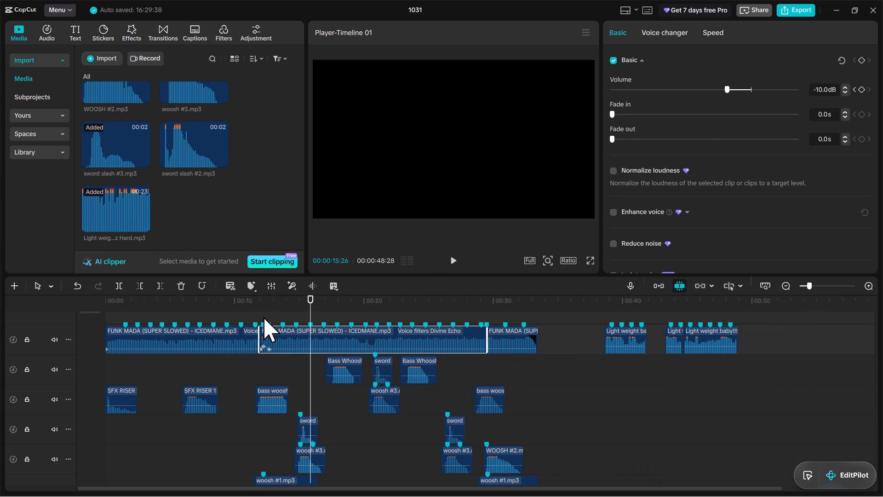
pyautogui.moveTo(264, 317); pyautogui.dragTo(525, 493)
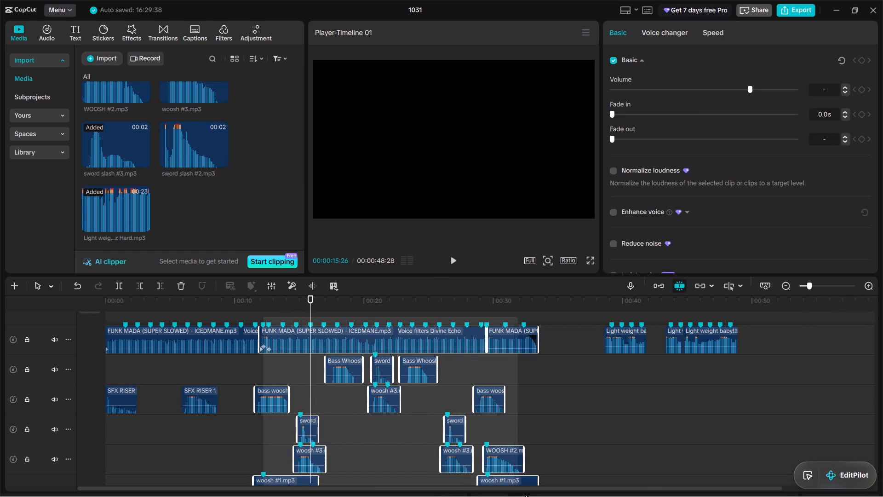
pyautogui.moveTo(525, 493); pyautogui.dragTo(527, 492)
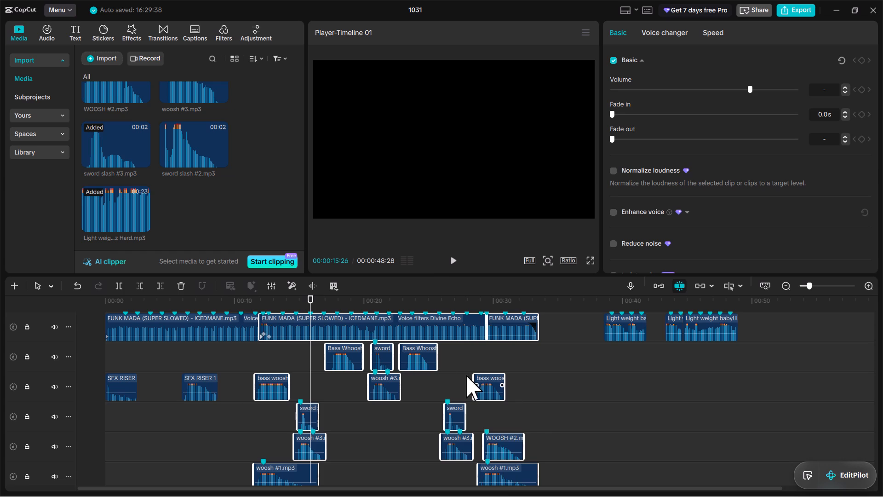
pyautogui.moveTo(415, 325); pyautogui.dragTo(455, 326)
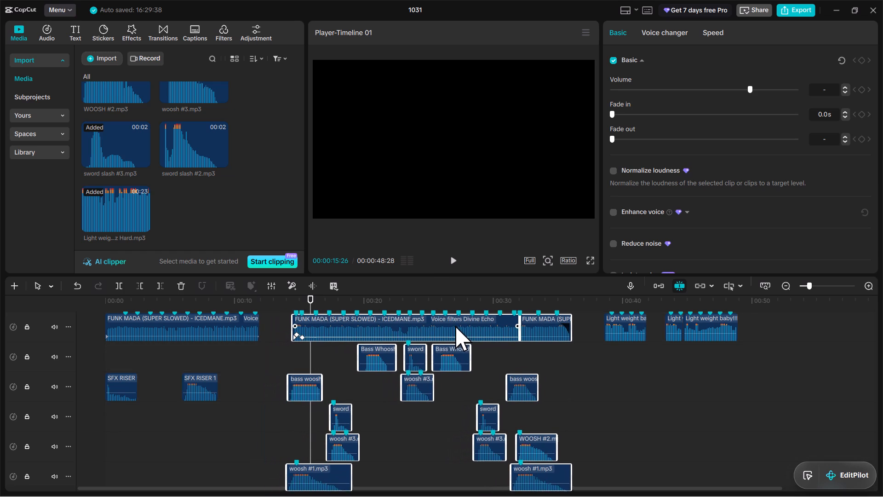
pyautogui.moveTo(455, 326); pyautogui.dragTo(466, 325)
# Move the first Light weight baby clip into the gap, directly after the opening FUNK MADA section.
pyautogui.moveTo(627, 319); pyautogui.dragTo(591, 324)
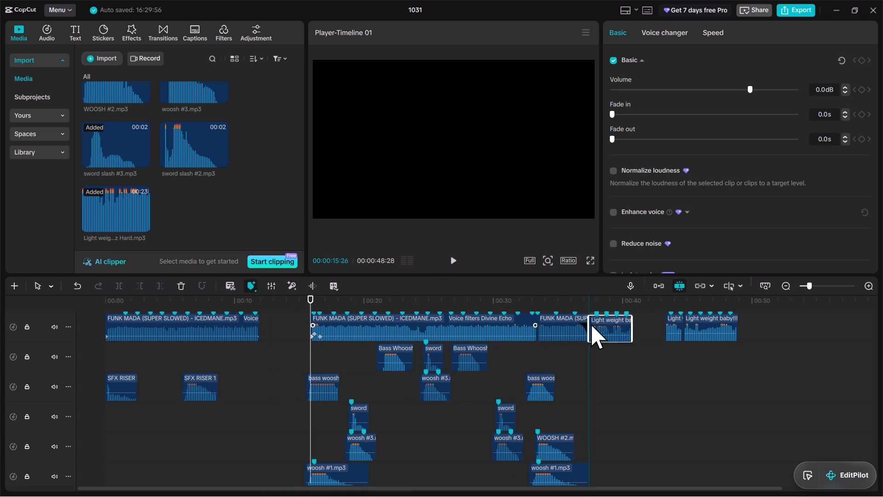
pyautogui.moveTo(591, 324); pyautogui.dragTo(283, 318)
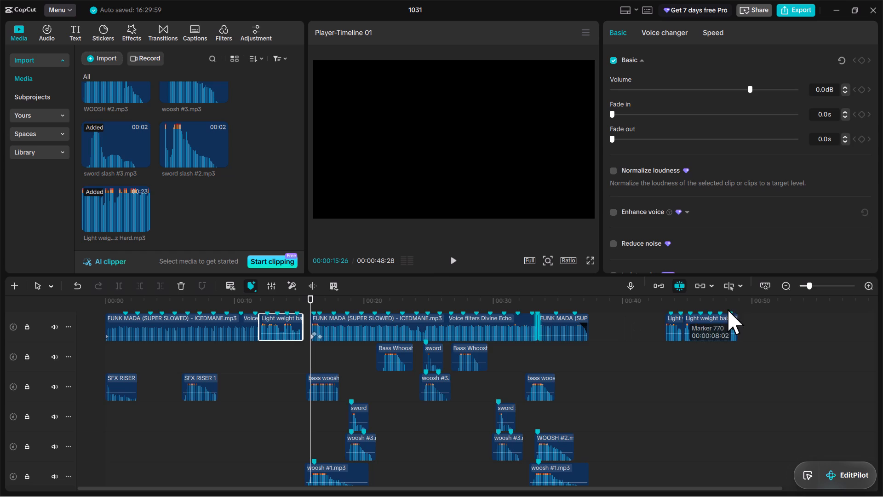
# Close the gap between the Light weight baby clip and the next FUNK MADA section, shifting the following sound effects along.
pyautogui.moveTo(805, 283); pyautogui.dragTo(824, 283)
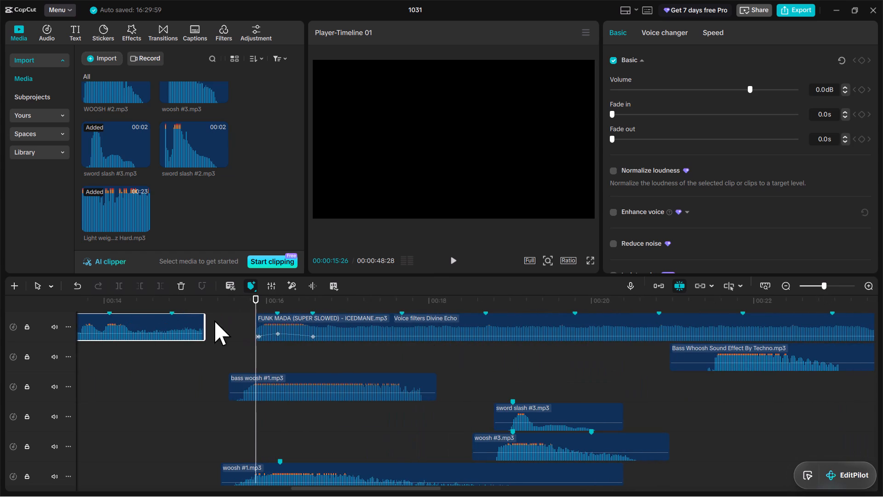
pyautogui.rightClick(244, 318)
pyautogui.click(274, 332)
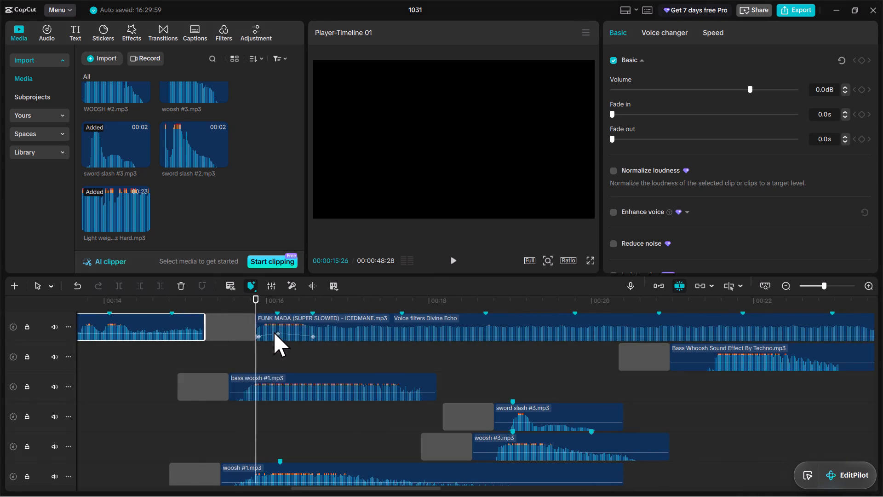
pyautogui.click(161, 303)
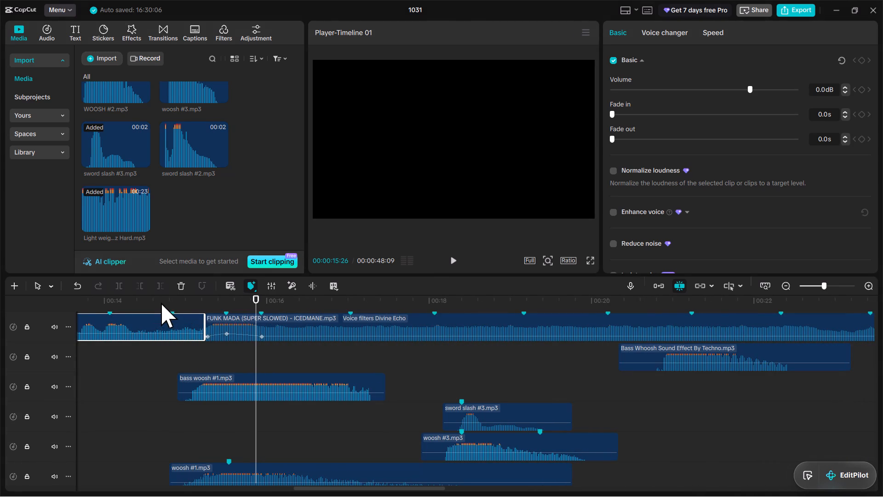
# Play the edit from 00:00:08:11 through the inserted Light weight baby clip into the next FUNK MADA section.
pyautogui.moveTo(820, 281); pyautogui.dragTo(816, 283)
pyautogui.moveTo(819, 285); pyautogui.dragTo(810, 288)
pyautogui.moveTo(249, 335); pyautogui.dragTo(243, 343)
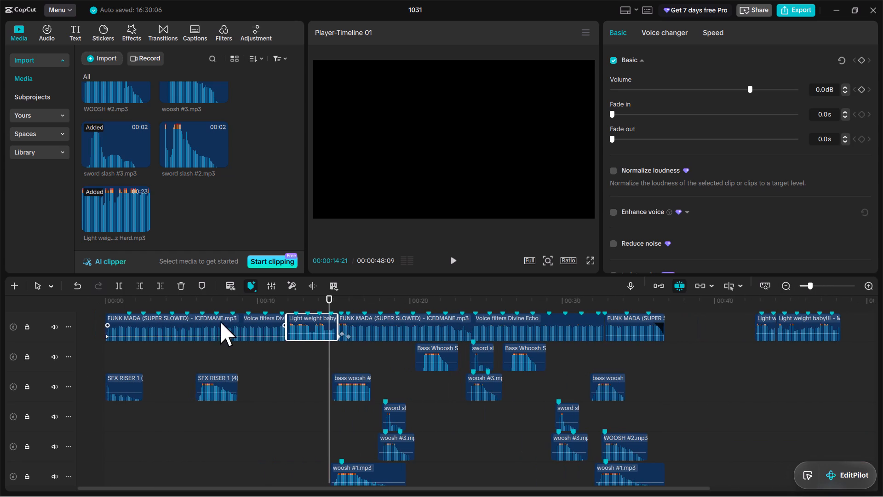
pyautogui.click(282, 298)
pyautogui.moveTo(265, 298); pyautogui.dragTo(246, 299)
pyautogui.click(235, 301)
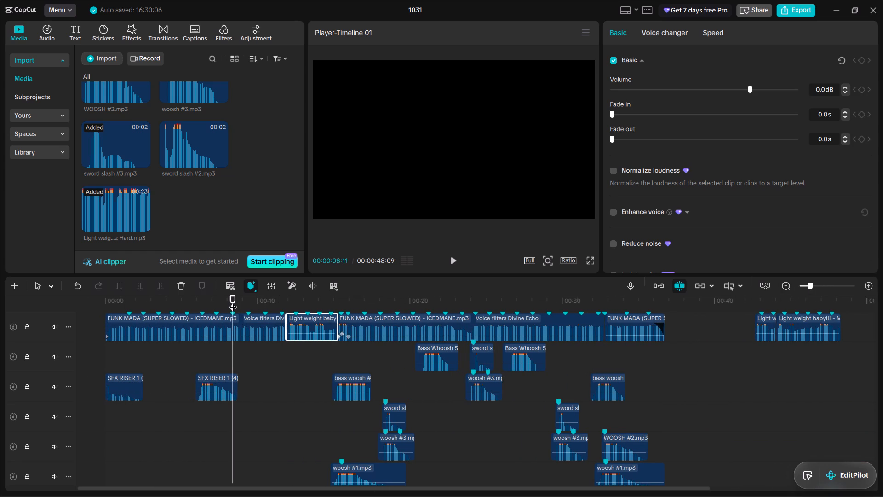
pyautogui.press('space')
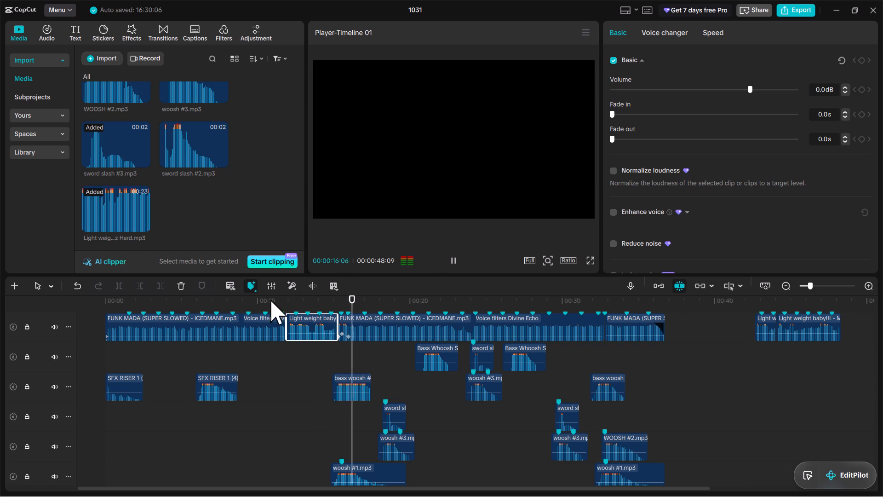
pyautogui.press('space')
# Listen closely to the start of the inserted Light weight baby clip from about 00:00:11:28 to find where to trim it.
pyautogui.click(289, 304)
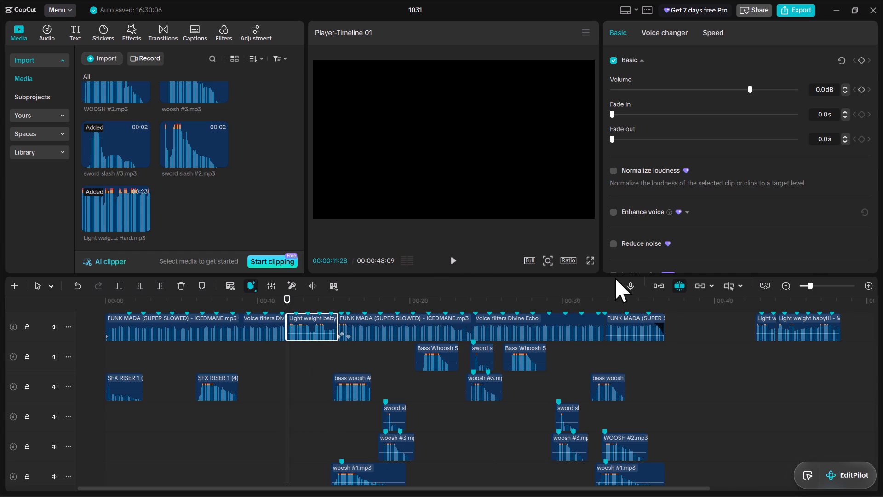
pyautogui.moveTo(815, 285); pyautogui.dragTo(826, 286)
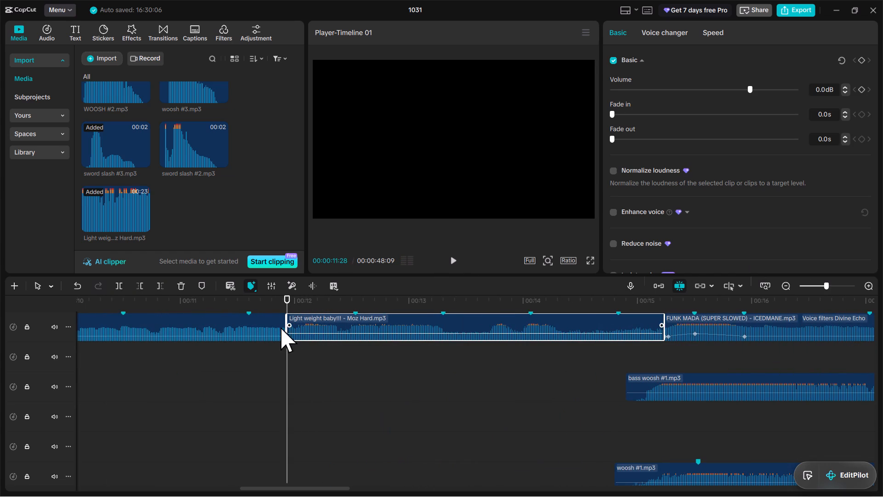
pyautogui.press('space')
pyautogui.press('space')
pyautogui.click(314, 302)
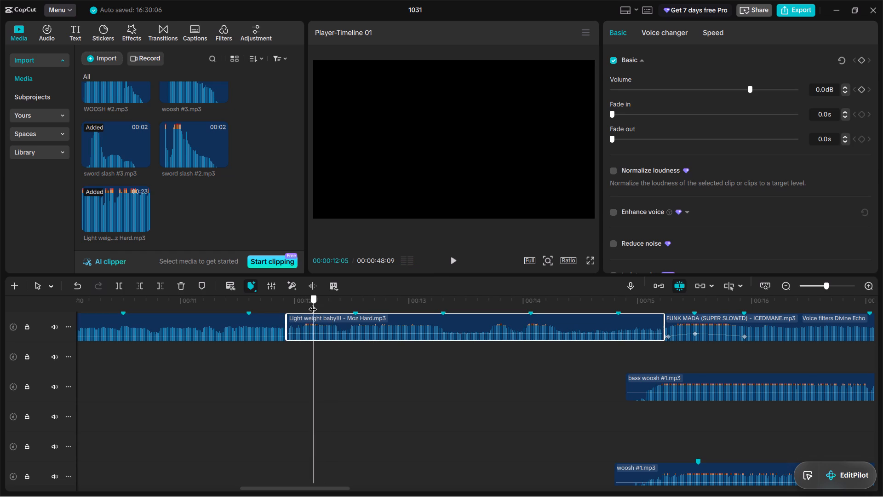
pyautogui.moveTo(313, 303); pyautogui.dragTo(304, 307)
pyautogui.press('space')
pyautogui.press('space')
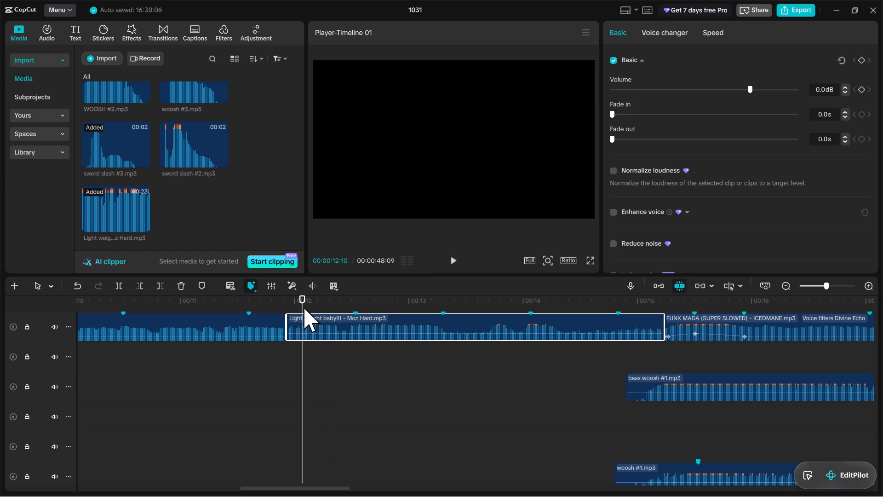
pyautogui.click(281, 302)
pyautogui.press('space')
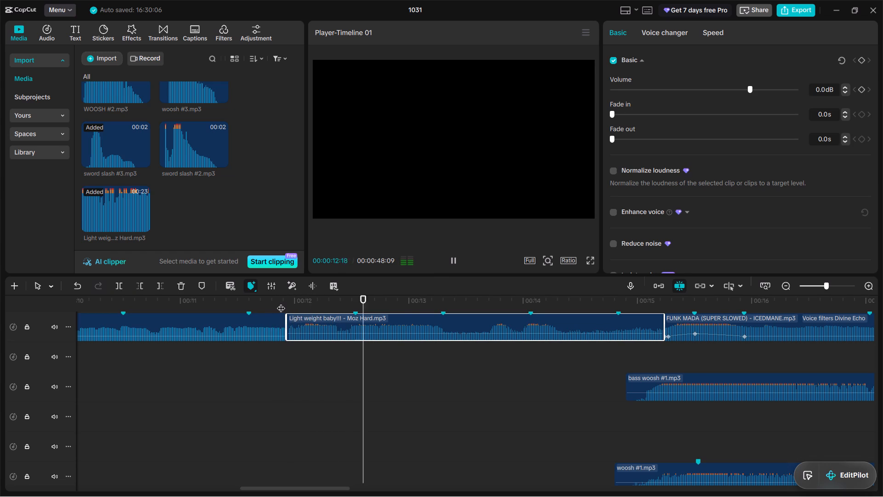
pyautogui.press('space')
# Trim off the beginning of the inserted Light weight baby clip up to 00:00:12:01.
pyautogui.click(301, 303)
pyautogui.moveTo(303, 306); pyautogui.dragTo(301, 309)
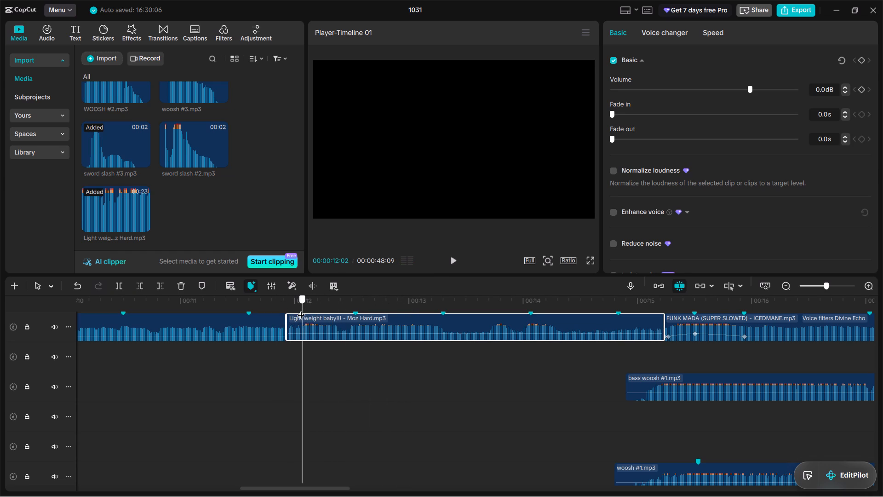
pyautogui.moveTo(301, 309); pyautogui.dragTo(298, 312)
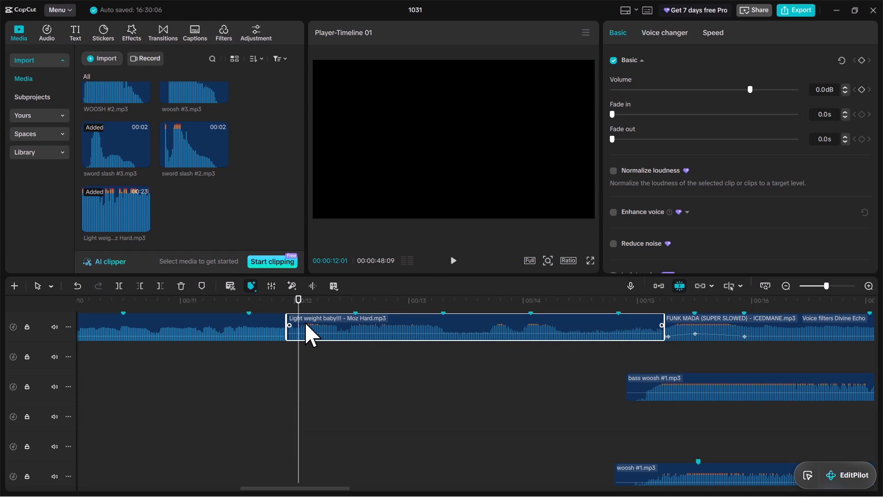
pyautogui.press('w')
pyautogui.hotkey('ctrl', 'z')
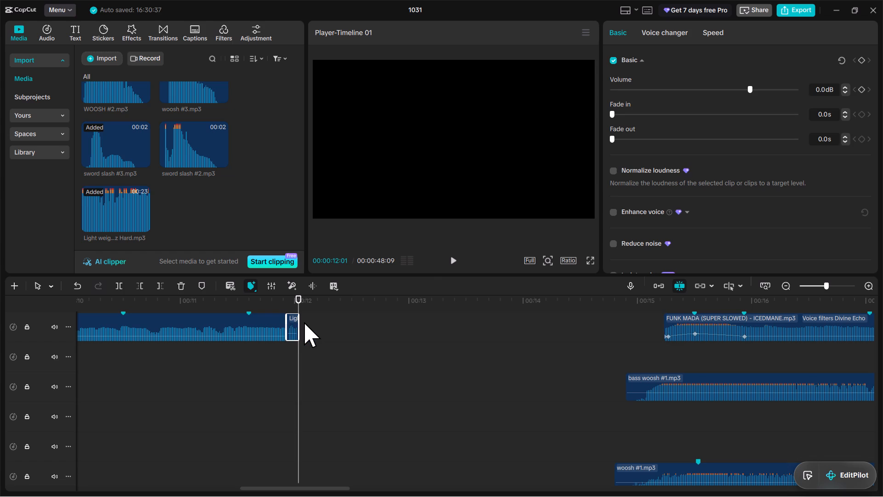
pyautogui.press('q')
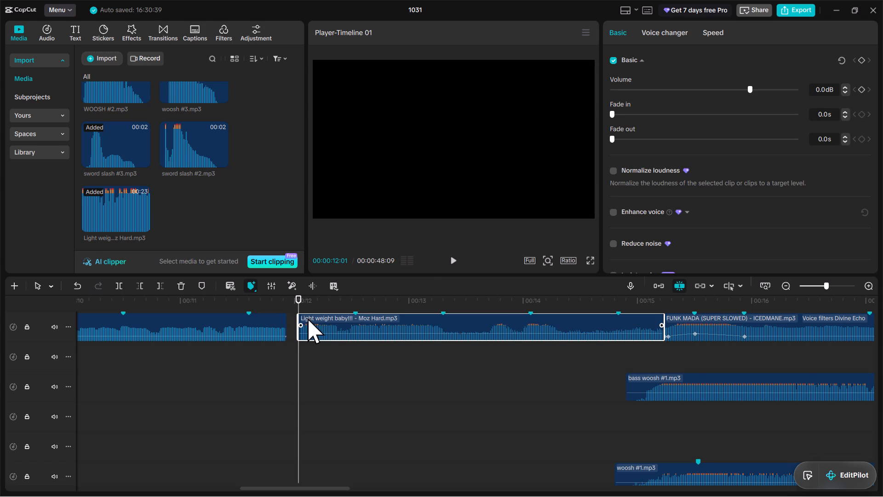
# Close the gap between the first FUNK MADA section and the inserted Light weight baby clip.
pyautogui.rightClick(293, 326)
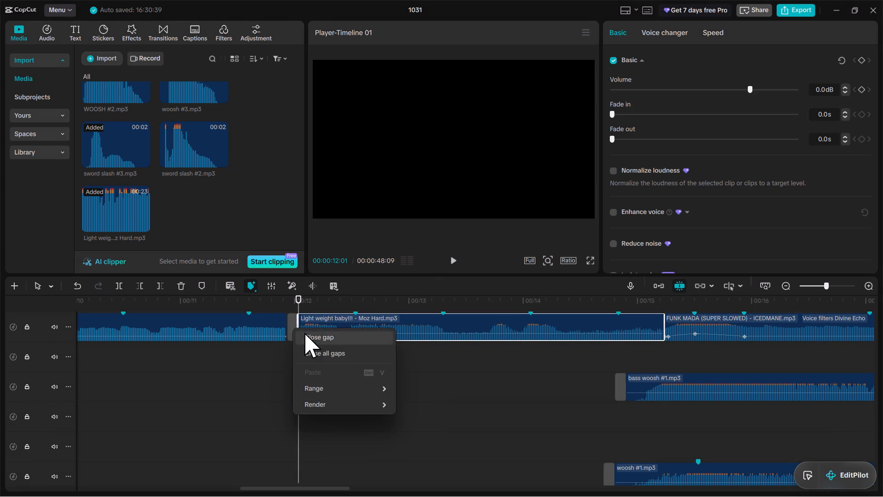
pyautogui.click(306, 335)
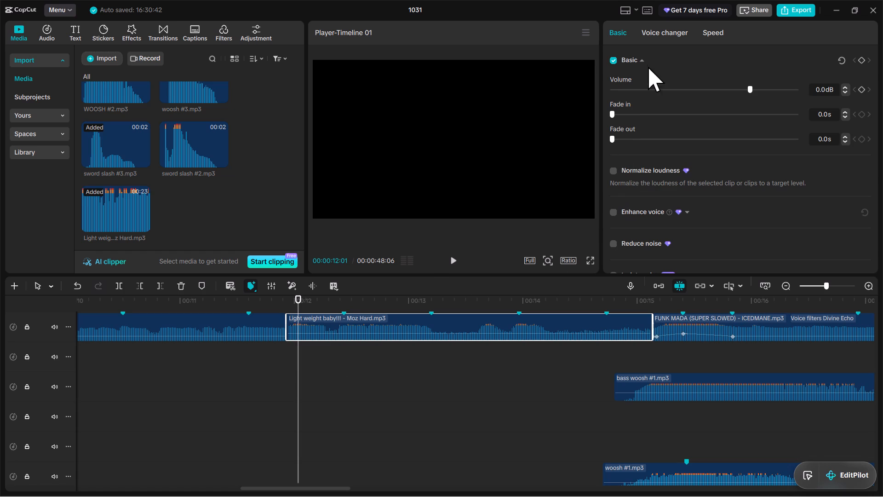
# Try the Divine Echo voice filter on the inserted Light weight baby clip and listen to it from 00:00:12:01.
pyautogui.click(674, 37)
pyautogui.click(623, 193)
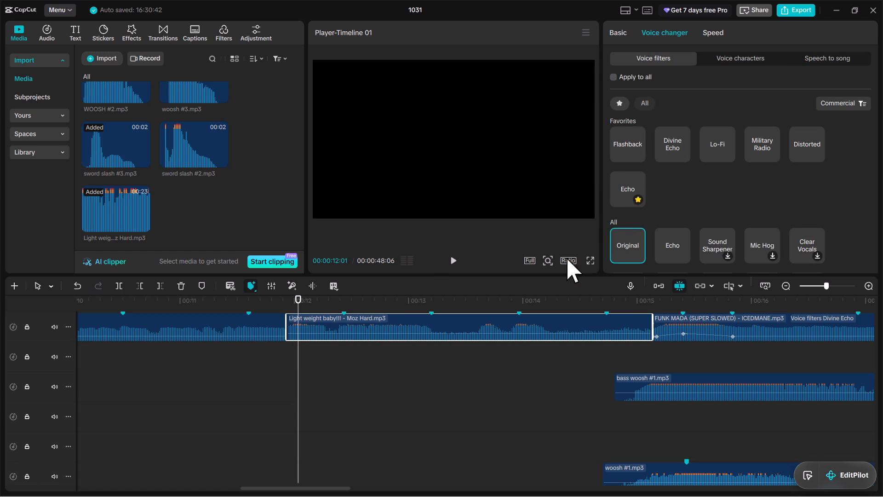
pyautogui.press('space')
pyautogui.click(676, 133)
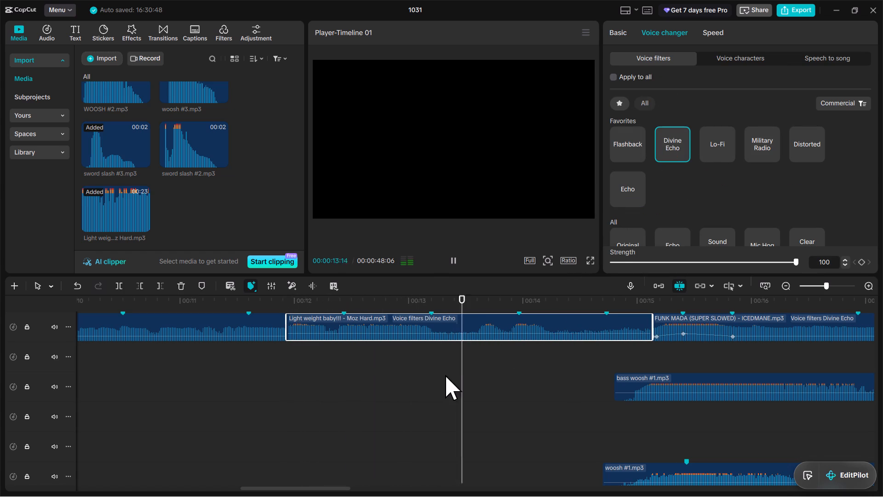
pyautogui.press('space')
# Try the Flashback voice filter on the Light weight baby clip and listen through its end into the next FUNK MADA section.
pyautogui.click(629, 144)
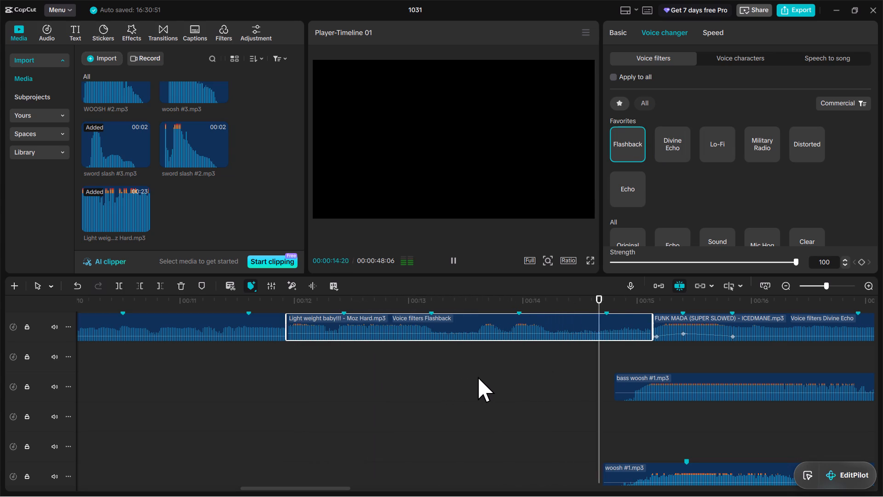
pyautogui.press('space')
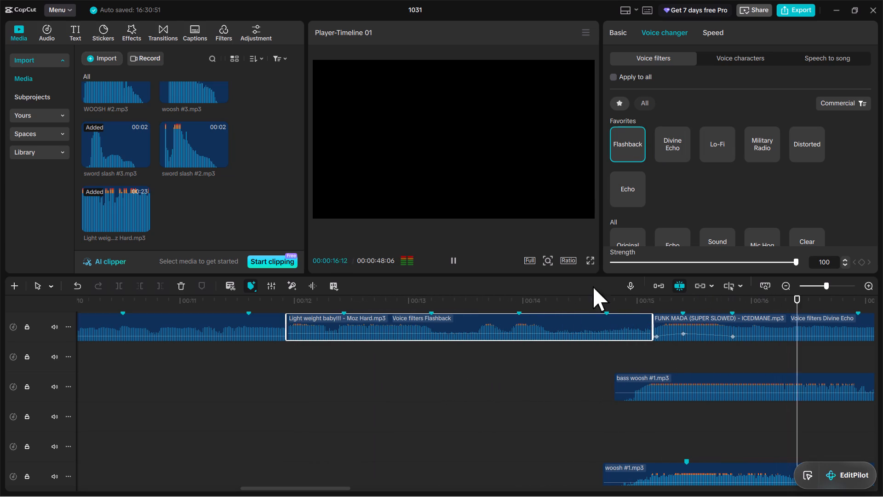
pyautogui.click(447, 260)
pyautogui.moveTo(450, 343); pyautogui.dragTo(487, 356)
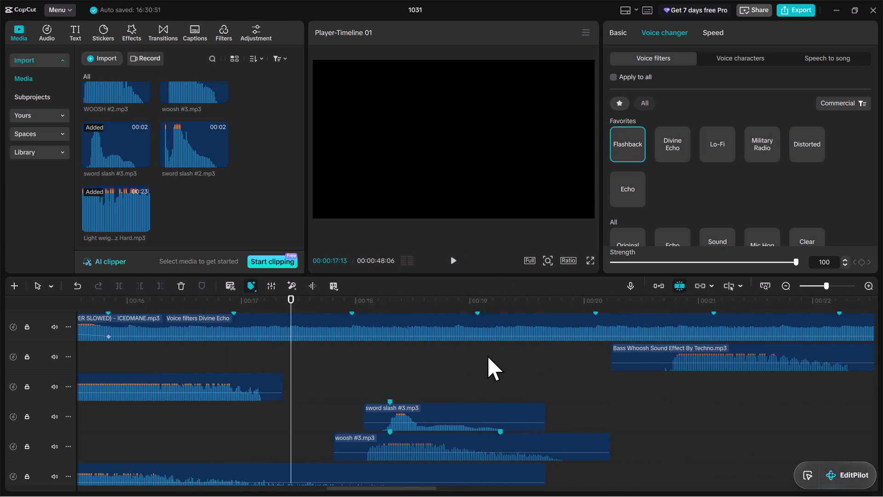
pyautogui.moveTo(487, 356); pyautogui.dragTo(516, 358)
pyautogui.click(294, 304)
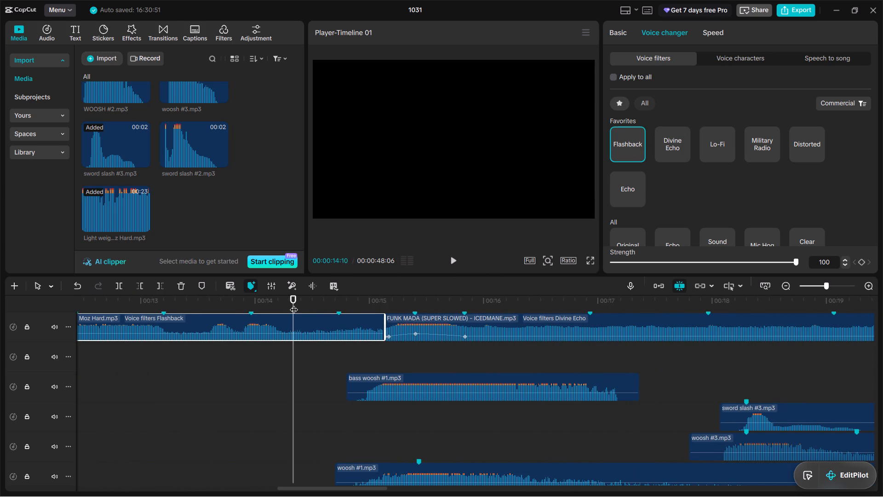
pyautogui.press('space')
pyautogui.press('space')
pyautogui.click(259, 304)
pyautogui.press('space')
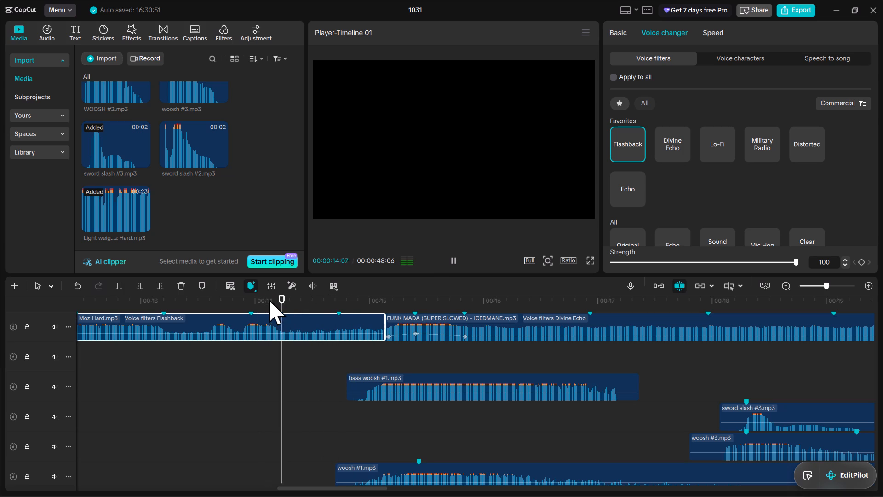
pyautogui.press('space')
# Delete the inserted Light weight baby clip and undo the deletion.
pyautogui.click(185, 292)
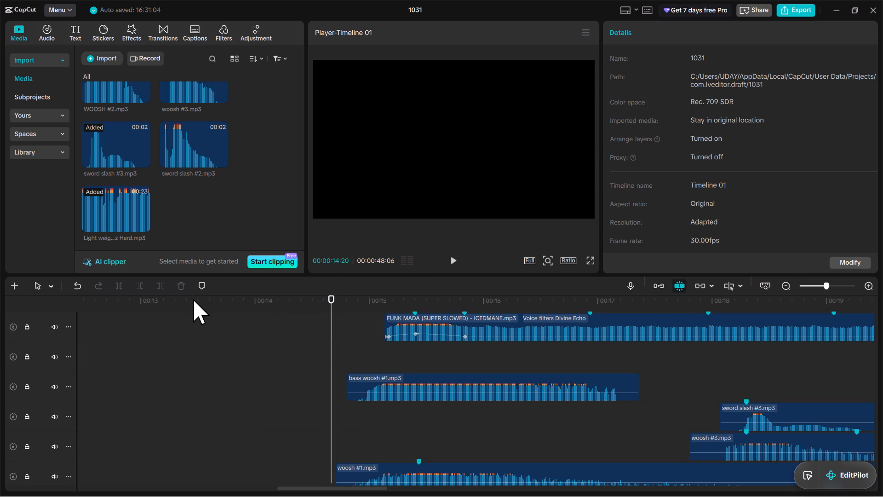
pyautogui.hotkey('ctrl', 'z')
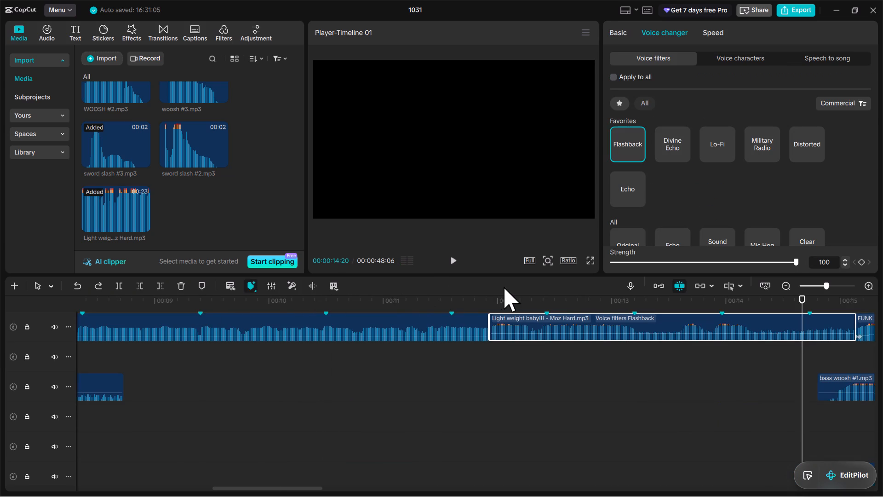
# Apply the Divine Echo voice filter at strength 100 to the inserted Light weight baby clip and listen to it.
pyautogui.moveTo(526, 289); pyautogui.dragTo(673, 341)
pyautogui.moveTo(671, 359); pyautogui.dragTo(667, 366)
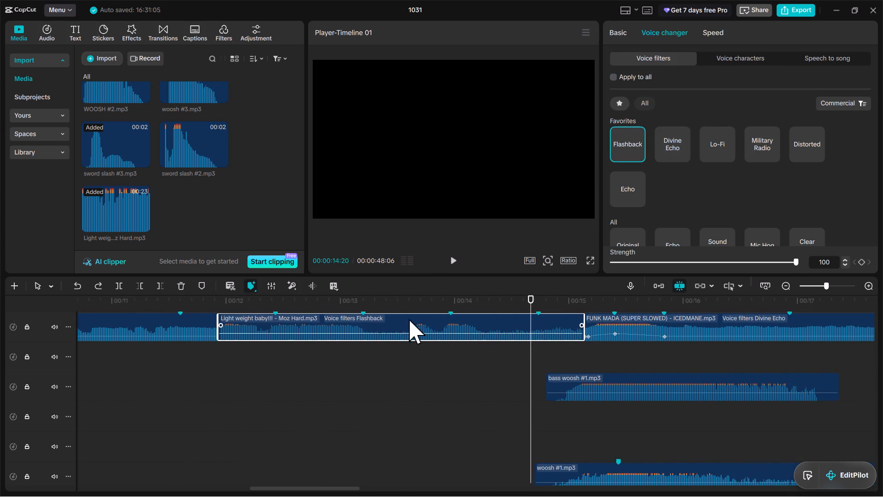
pyautogui.click(467, 295)
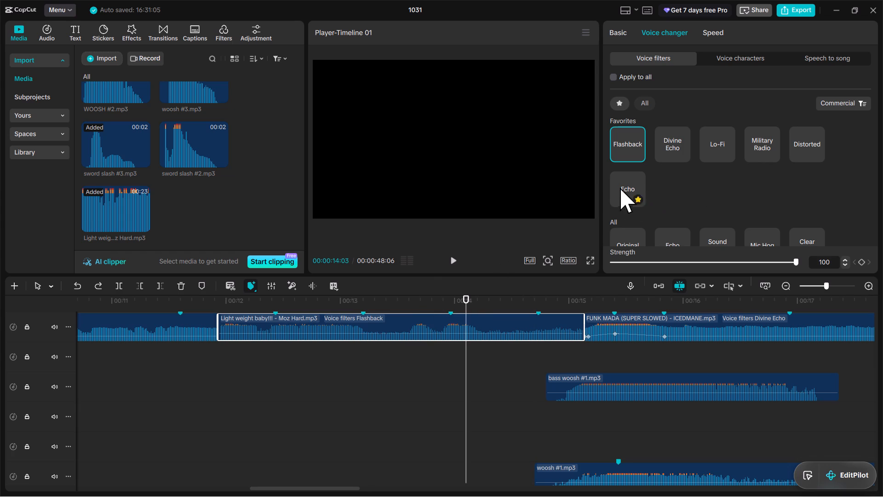
pyautogui.scroll(-1, 725, 198)
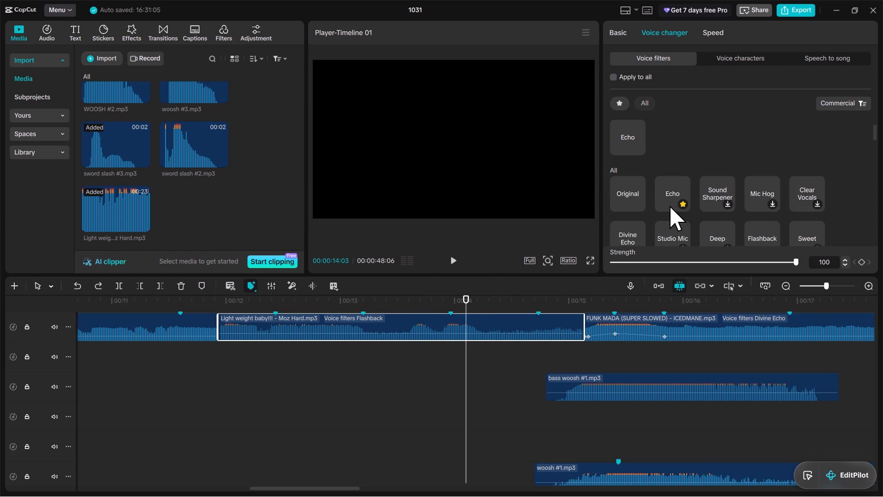
pyautogui.scroll(-1, 784, 210)
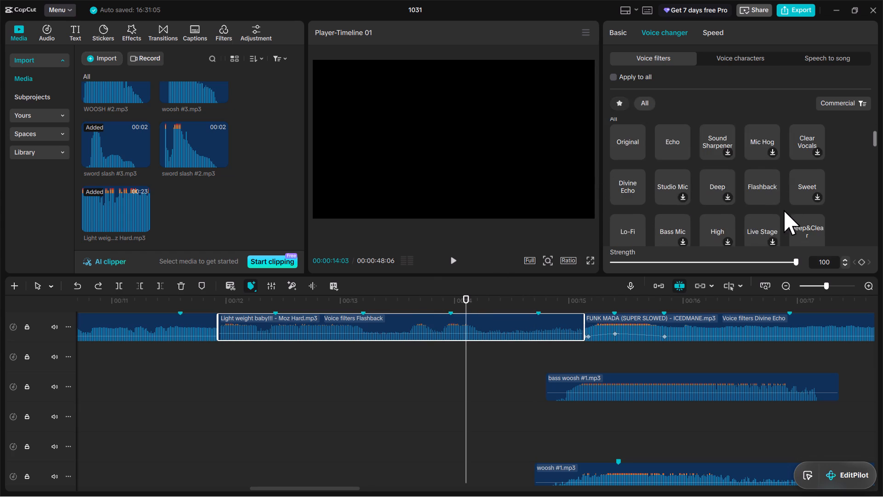
pyautogui.scroll(3, 729, 216)
pyautogui.click(665, 146)
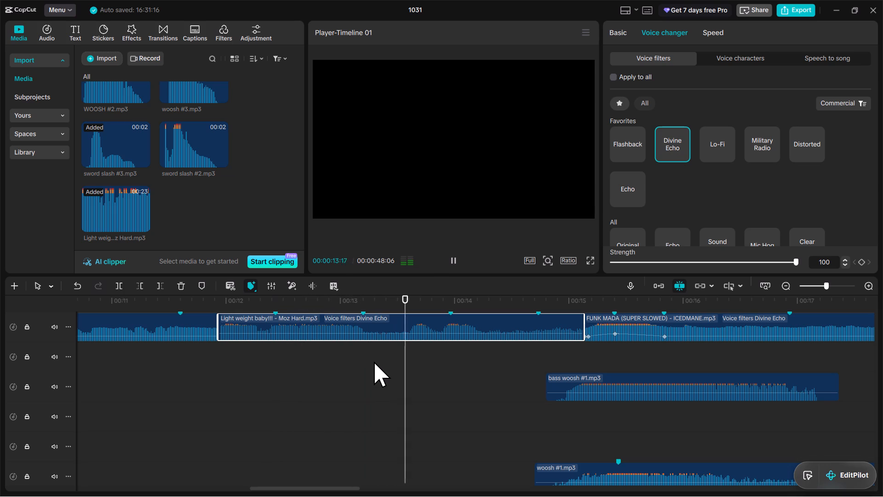
pyautogui.press('space')
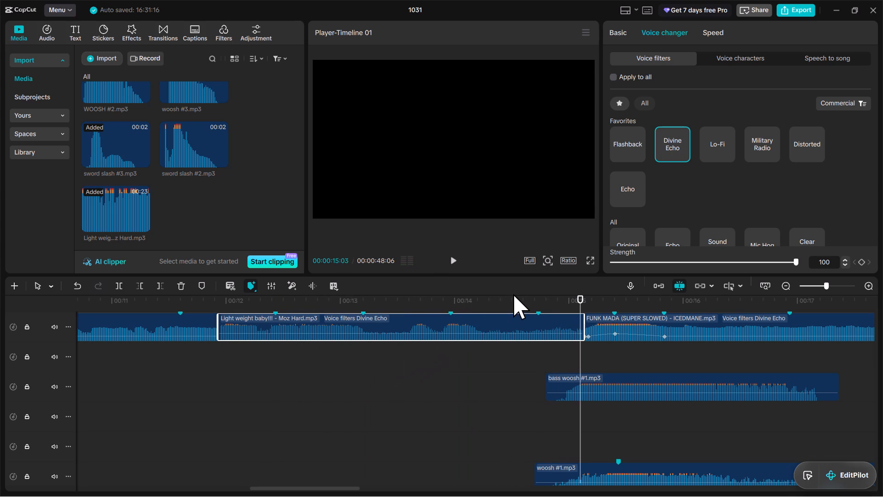
# Trim off the end of the inserted Light weight baby clip from the marker at 00:00:14:22.
pyautogui.click(531, 303)
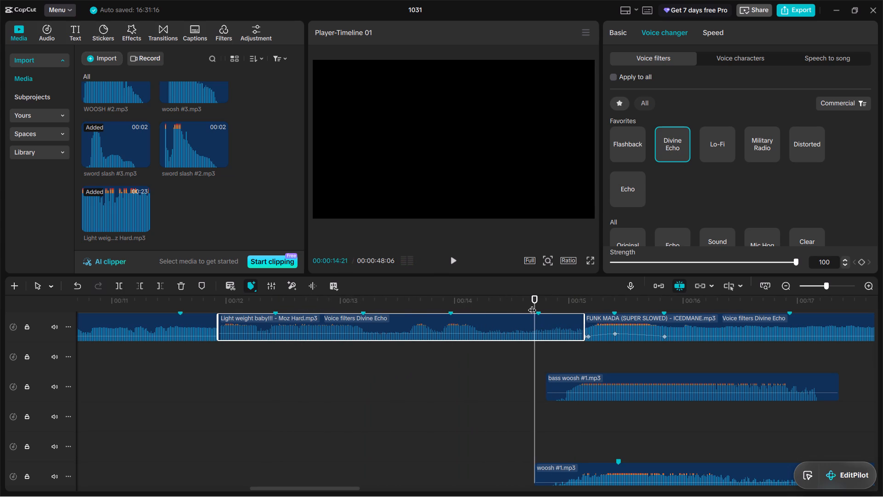
pyautogui.moveTo(536, 304); pyautogui.dragTo(541, 304)
pyautogui.press('q')
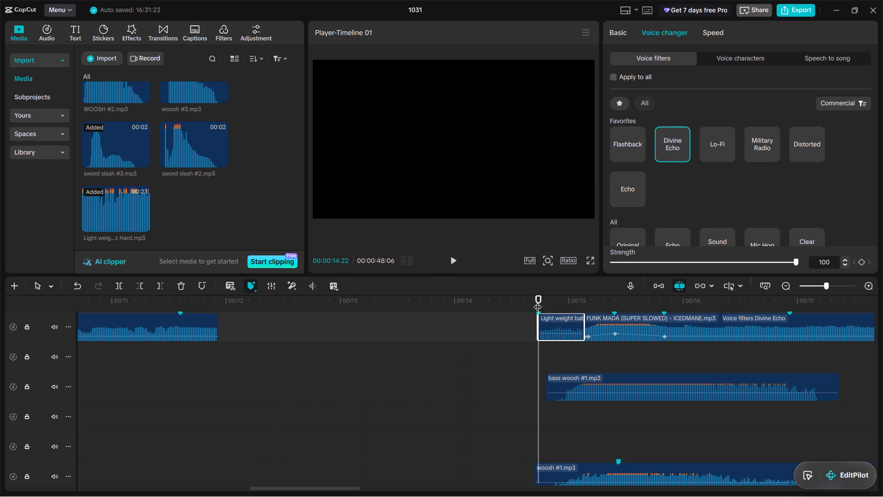
pyautogui.hotkey('ctrl', 'z')
pyautogui.press('w')
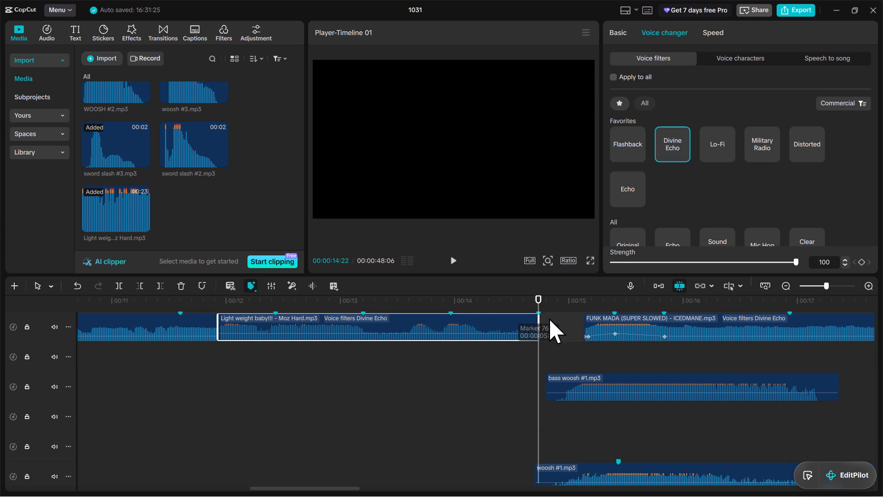
# Close the gap between the shortened Light weight baby clip and the next FUNK MADA section.
pyautogui.rightClick(556, 324)
pyautogui.click(576, 332)
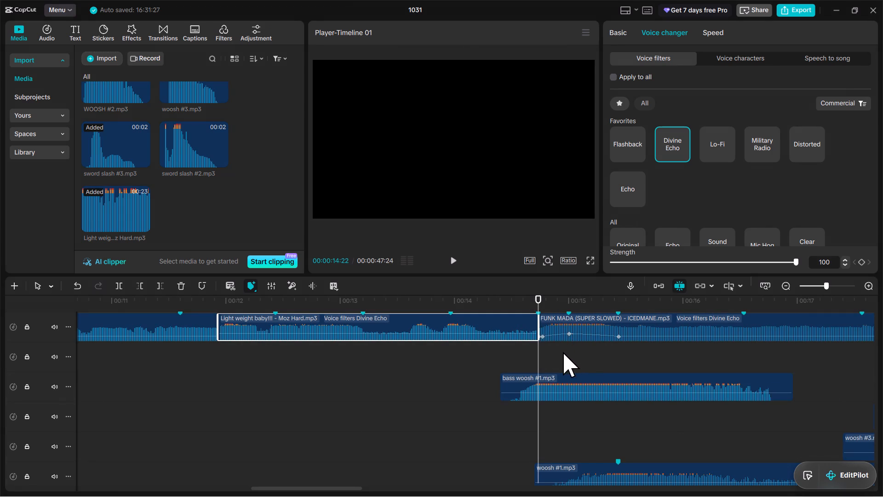
# Examine the volume keyframes at the start of the FUNK MADA section, from 00:00:14:22 to 00:00:14:26.
pyautogui.moveTo(823, 286); pyautogui.dragTo(847, 287)
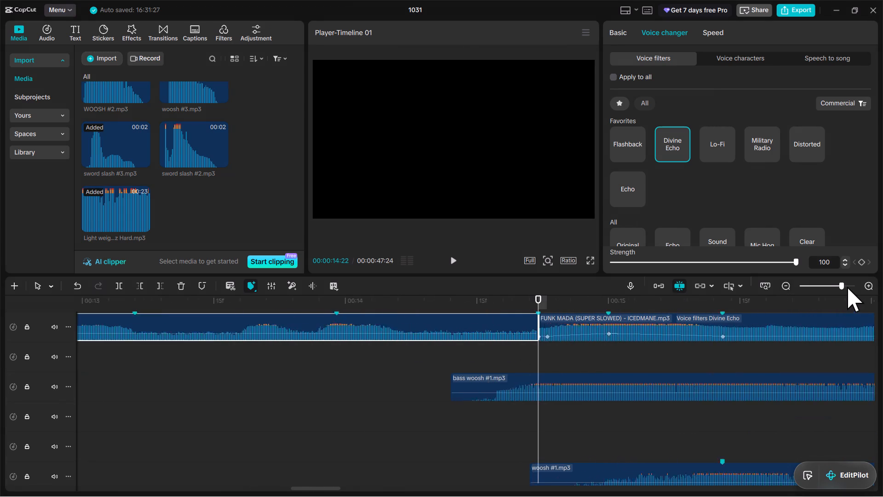
pyautogui.moveTo(847, 287); pyautogui.dragTo(861, 287)
pyautogui.click(601, 324)
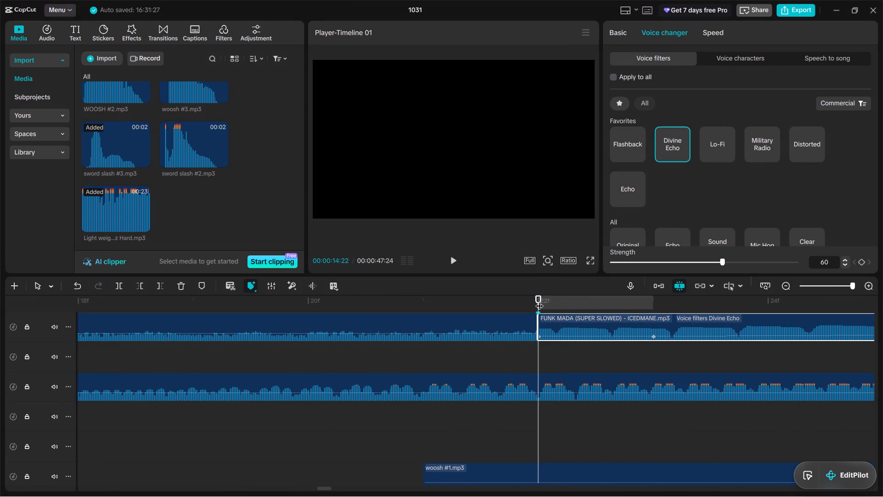
pyautogui.moveTo(538, 301); pyautogui.dragTo(594, 302)
pyautogui.click(845, 284)
pyautogui.moveTo(539, 299); pyautogui.dragTo(545, 299)
pyautogui.click(617, 34)
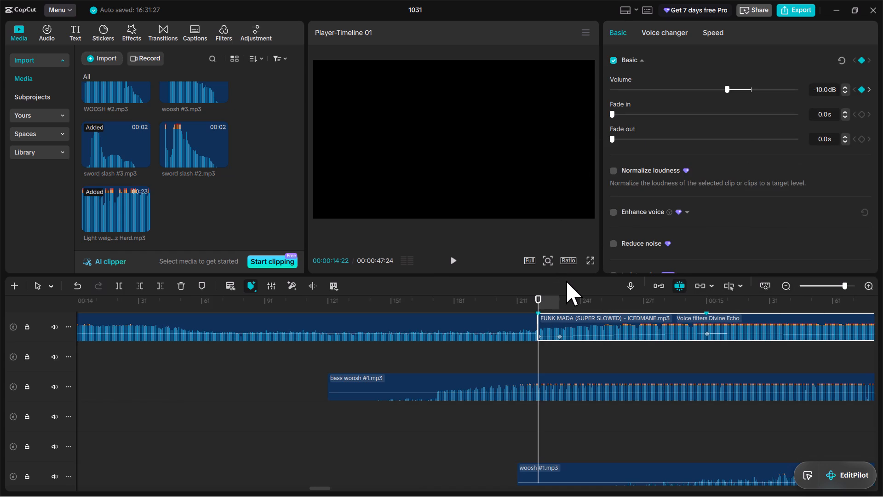
pyautogui.moveTo(537, 304); pyautogui.dragTo(559, 301)
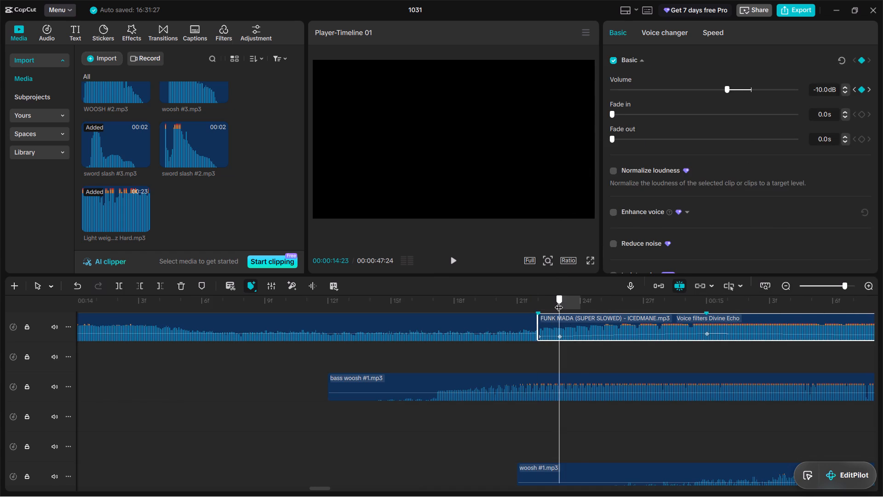
pyautogui.moveTo(559, 301); pyautogui.dragTo(624, 301)
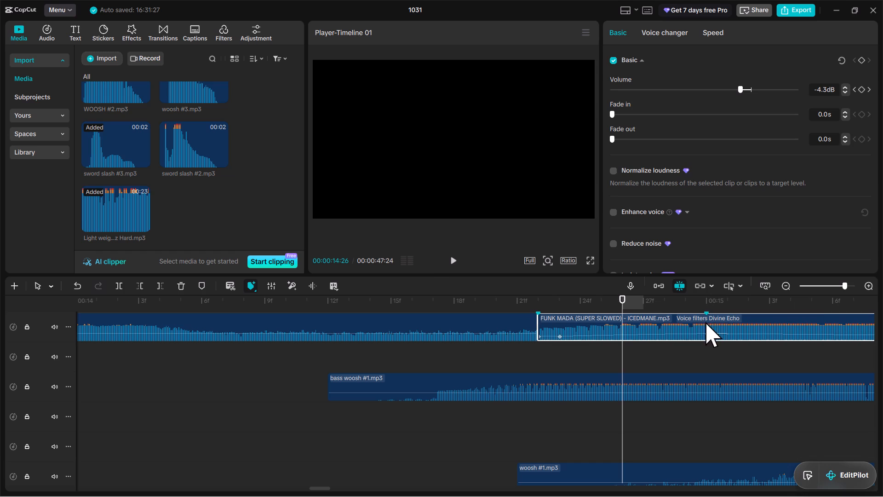
pyautogui.rightClick(705, 333)
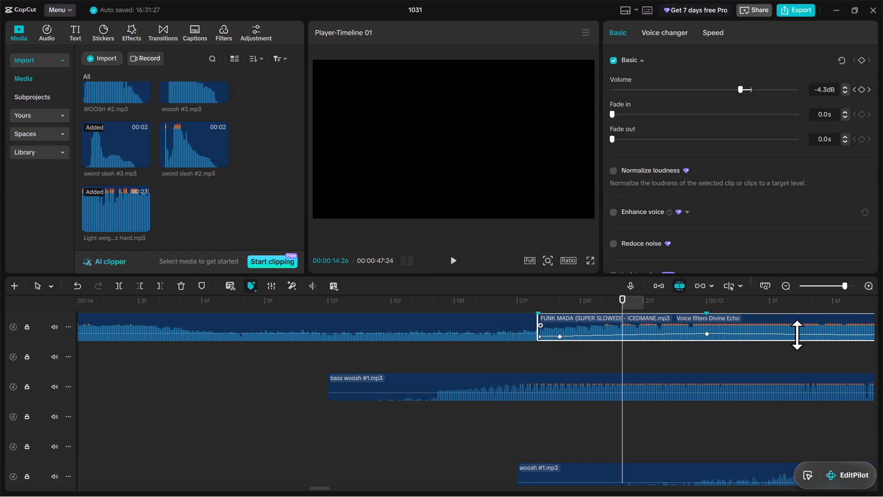
# Play the transition from the end of the first FUNK MADA section into the Light weight baby clip.
pyautogui.moveTo(842, 288); pyautogui.dragTo(811, 299)
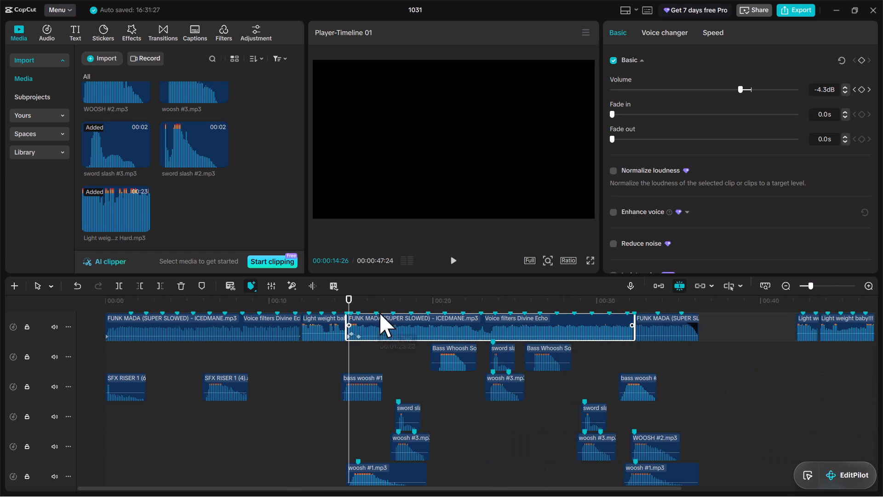
pyautogui.click(295, 297)
pyautogui.press('space')
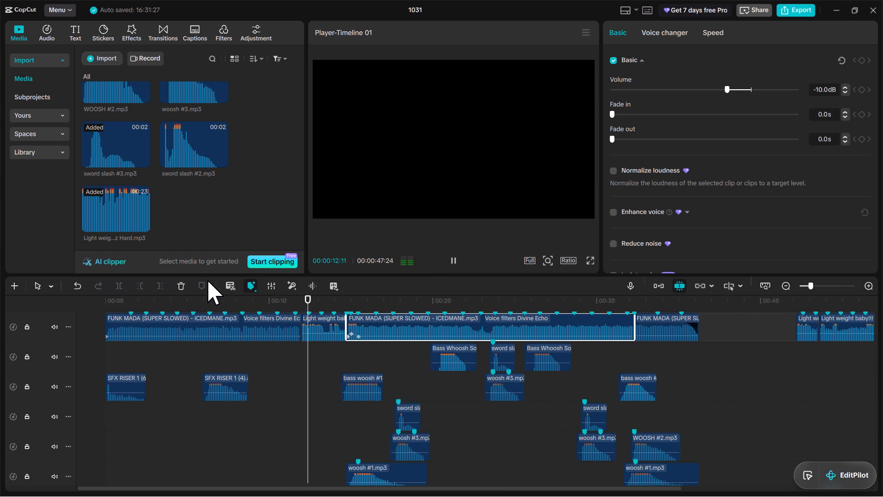
pyautogui.press('space')
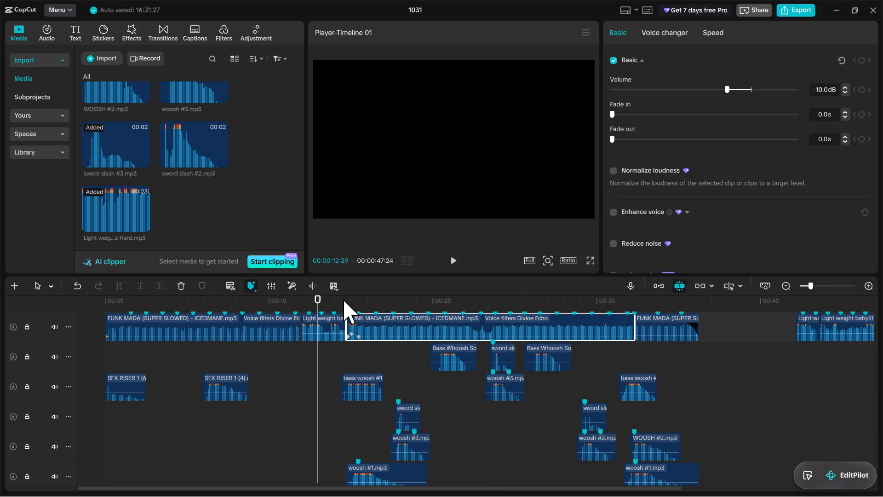
# Give the Light weight baby clip starting at 00:00:11:28 a fade-in of 0.5 s.
pyautogui.click(298, 299)
pyautogui.moveTo(816, 287); pyautogui.dragTo(835, 287)
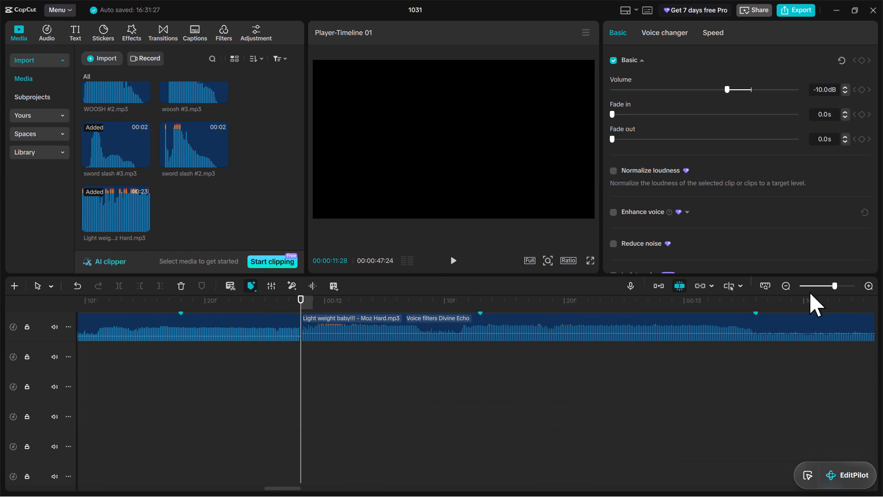
pyautogui.click(335, 328)
pyautogui.moveTo(617, 117); pyautogui.dragTo(642, 117)
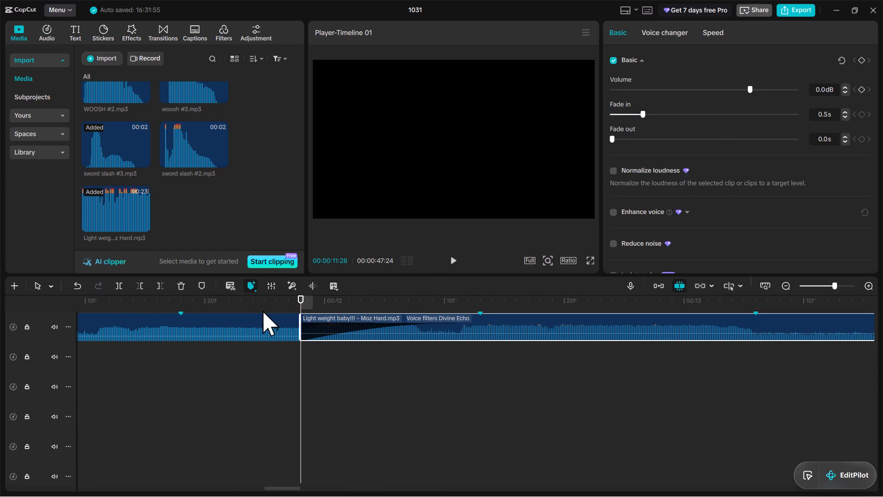
# Give the FUNK MADA section that ends at 00:00:11:28 a fade-out of 0.6 s.
pyautogui.click(254, 318)
pyautogui.moveTo(617, 140); pyautogui.dragTo(642, 137)
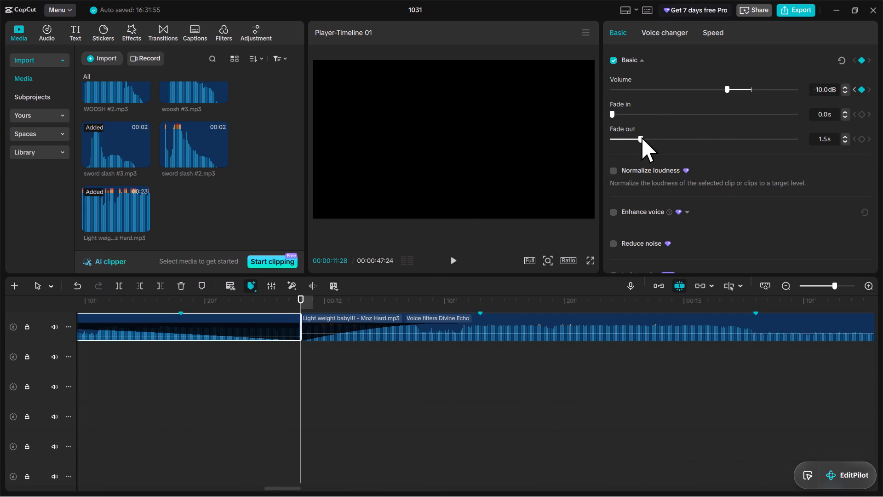
pyautogui.moveTo(642, 137); pyautogui.dragTo(623, 144)
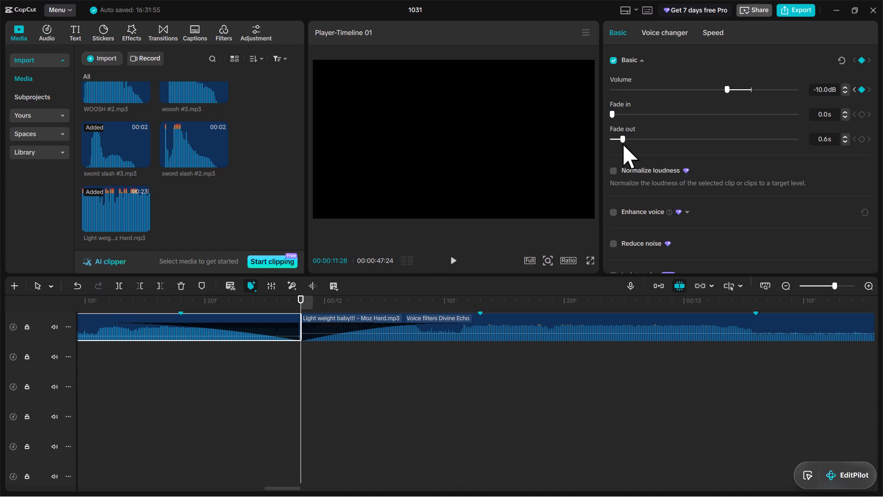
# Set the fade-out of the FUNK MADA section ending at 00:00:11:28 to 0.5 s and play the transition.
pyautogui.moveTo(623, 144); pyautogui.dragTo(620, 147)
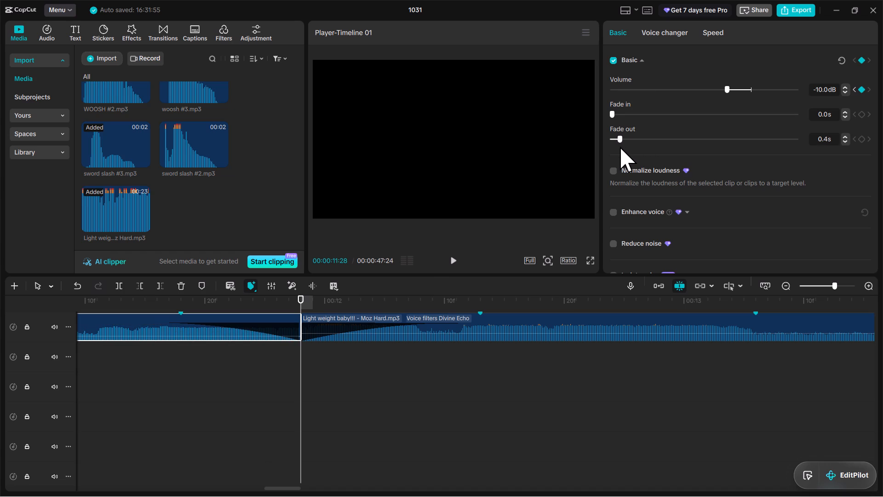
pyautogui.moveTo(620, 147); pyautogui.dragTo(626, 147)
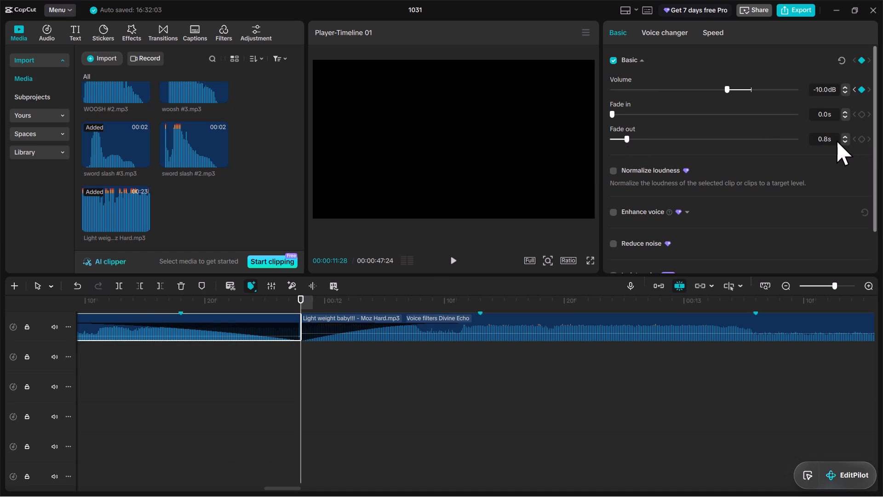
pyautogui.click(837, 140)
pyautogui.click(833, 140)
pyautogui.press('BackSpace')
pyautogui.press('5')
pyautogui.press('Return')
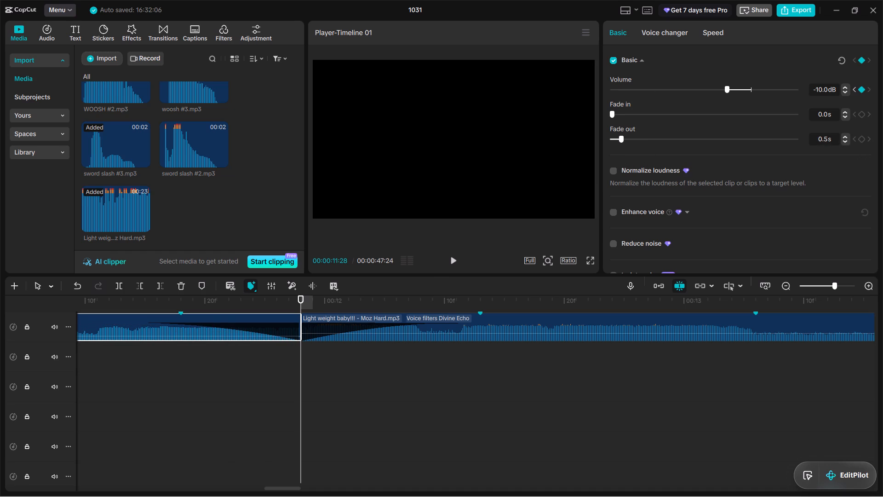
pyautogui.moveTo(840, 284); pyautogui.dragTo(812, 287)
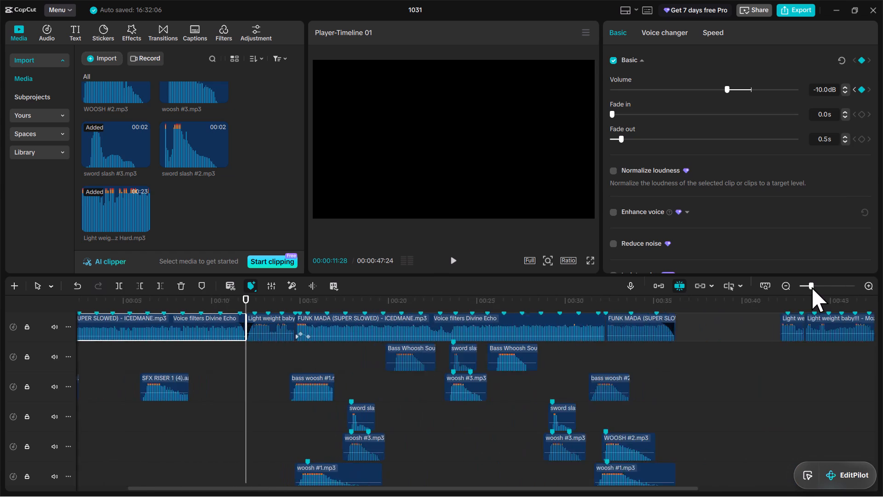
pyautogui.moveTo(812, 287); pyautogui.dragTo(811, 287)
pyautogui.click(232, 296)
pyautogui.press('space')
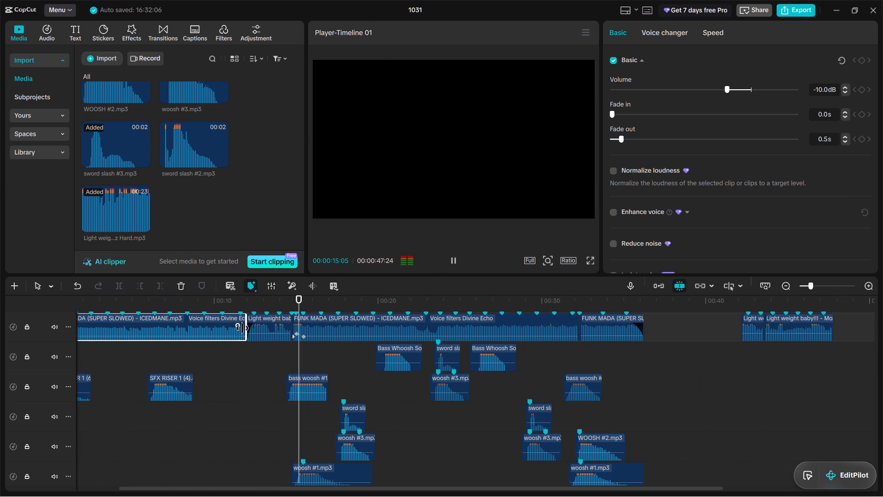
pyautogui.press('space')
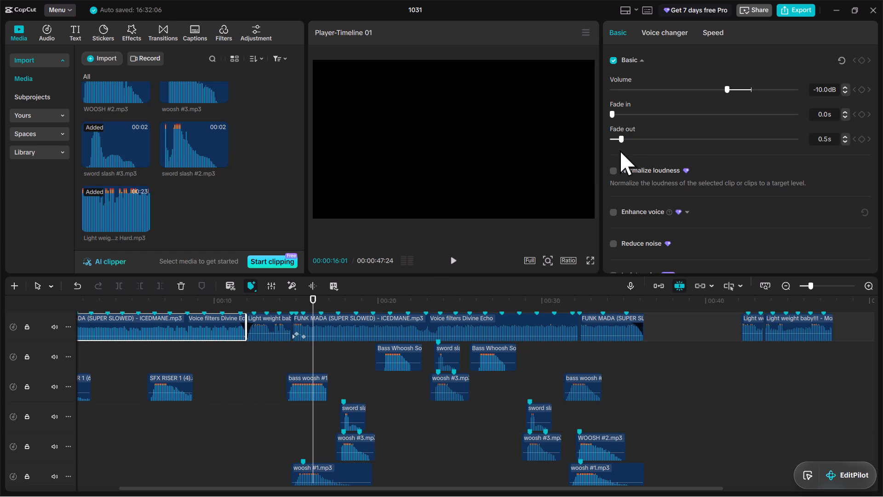
# Set the fade-out of the first FUNK MADA section to 0.3 s and replay the transition into Light weight baby.
pyautogui.click(825, 138)
pyautogui.press('Right')
pyautogui.press('BackSpace')
pyautogui.press('3')
pyautogui.press('Return')
pyautogui.click(244, 296)
pyautogui.click(241, 302)
pyautogui.press('space')
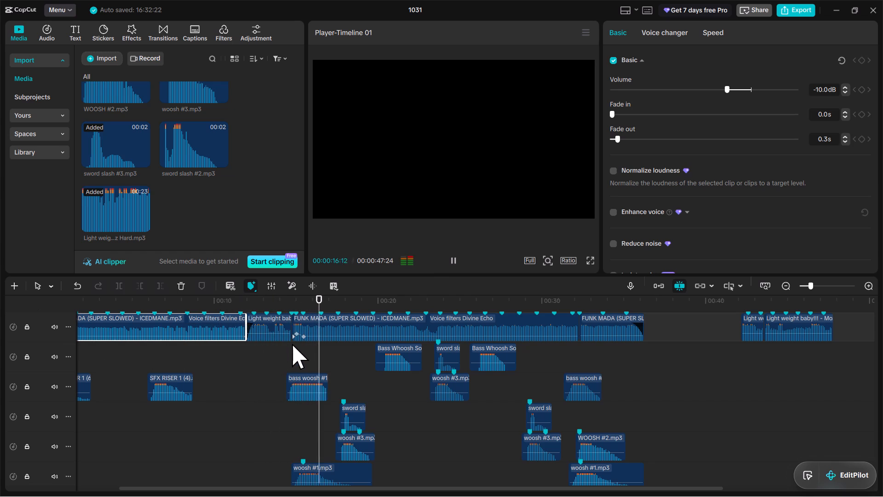
pyautogui.press('space')
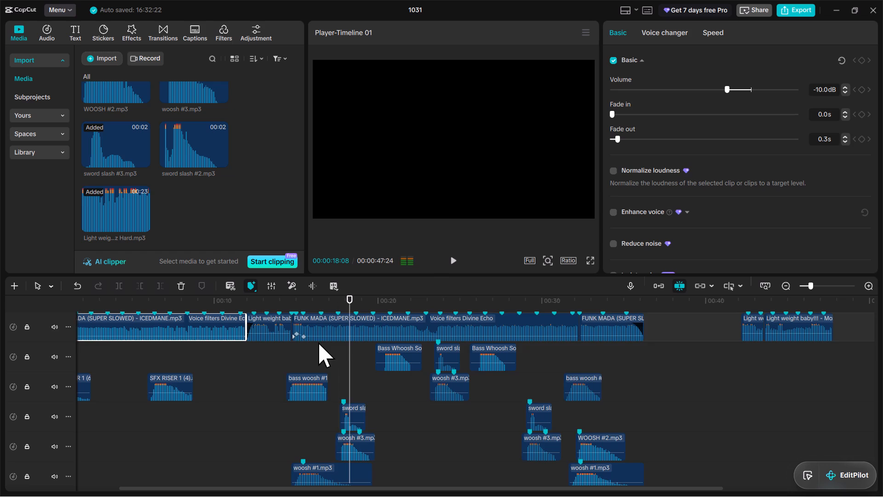
# Play the short spare Light weight baby clip parked near 00:00:42:05 after the main edit.
pyautogui.scroll(-6, 350, 351)
pyautogui.click(338, 345)
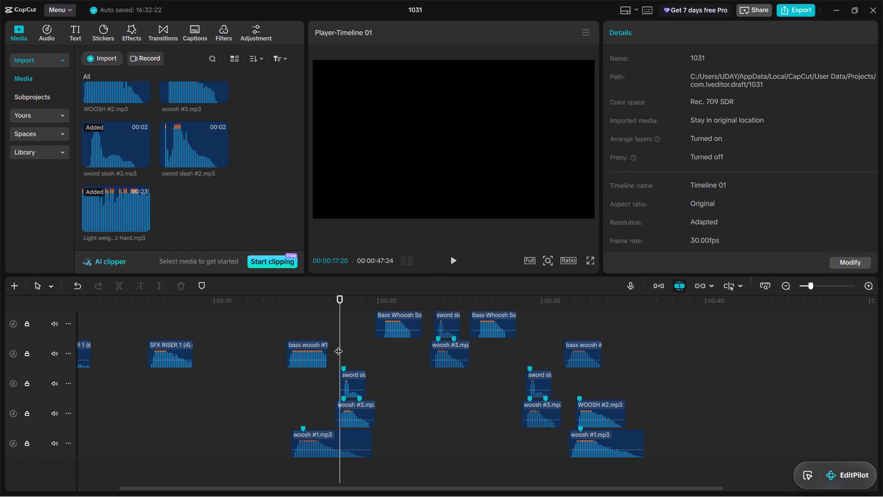
pyautogui.scroll(3, 361, 348)
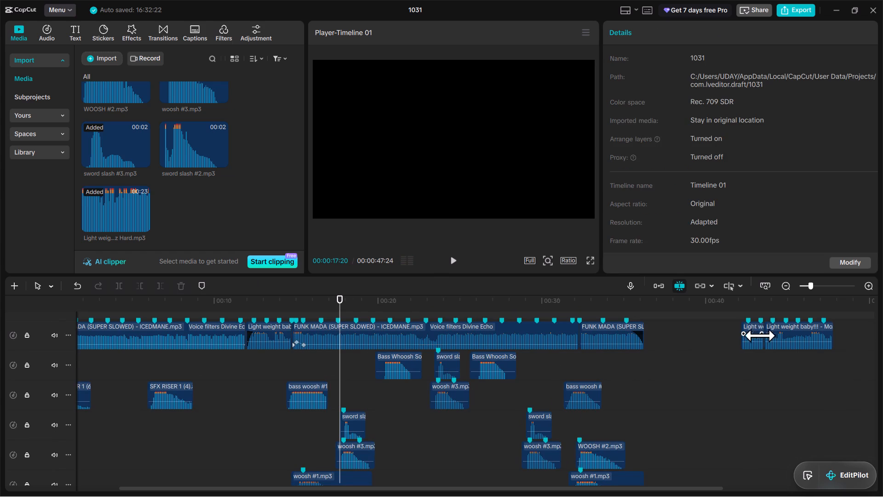
pyautogui.scroll(1, 882, 321)
pyautogui.moveTo(882, 325); pyautogui.dragTo(781, 388)
pyautogui.moveTo(768, 394); pyautogui.dragTo(790, 392)
pyautogui.click(556, 298)
pyautogui.press('space')
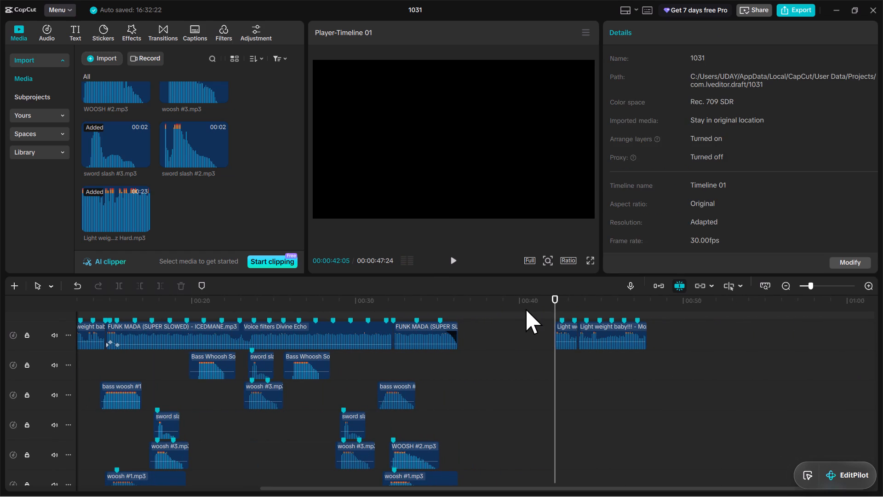
pyautogui.press('space')
# Move the short spare Light weight baby clip beneath woosh #3, starting just before the sword slash #3 beat at 00:00:23:20.
pyautogui.moveTo(497, 368); pyautogui.dragTo(497, 368)
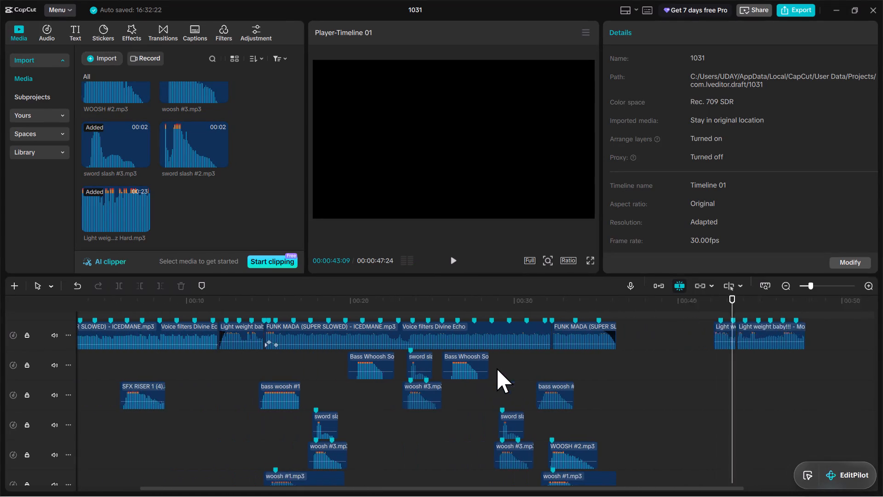
pyautogui.moveTo(497, 368); pyautogui.dragTo(469, 372)
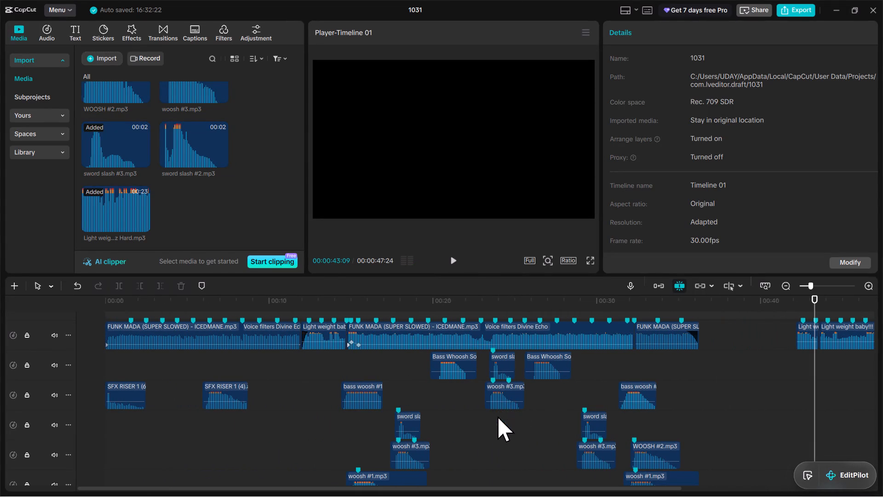
pyautogui.click(807, 329)
pyautogui.moveTo(807, 329); pyautogui.dragTo(507, 423)
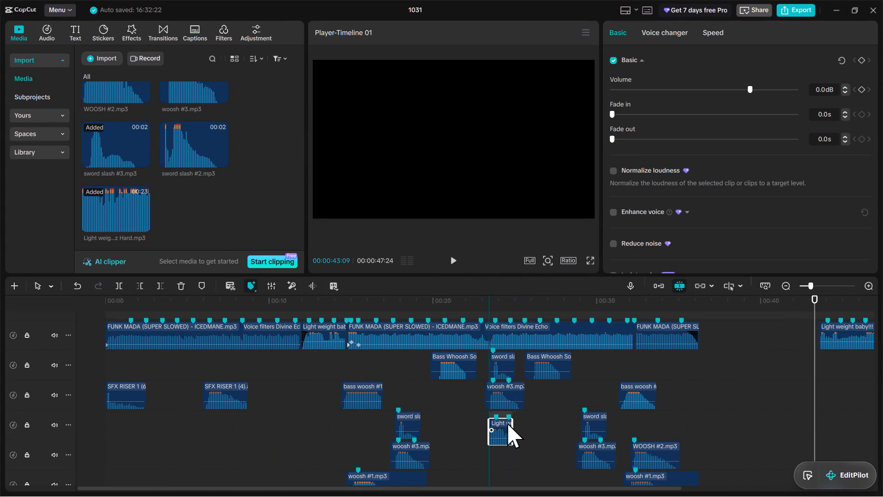
pyautogui.moveTo(507, 423); pyautogui.dragTo(508, 422)
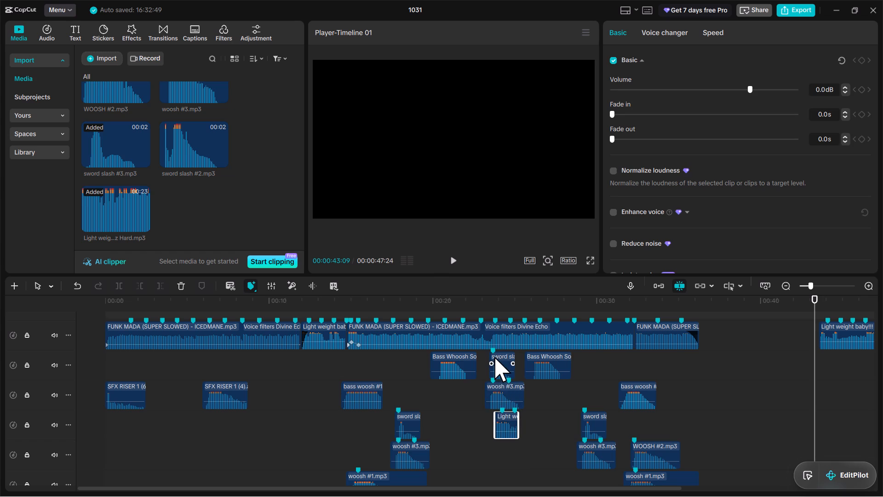
pyautogui.click(494, 352)
pyautogui.moveTo(820, 285); pyautogui.dragTo(831, 283)
pyautogui.moveTo(656, 414); pyautogui.dragTo(554, 419)
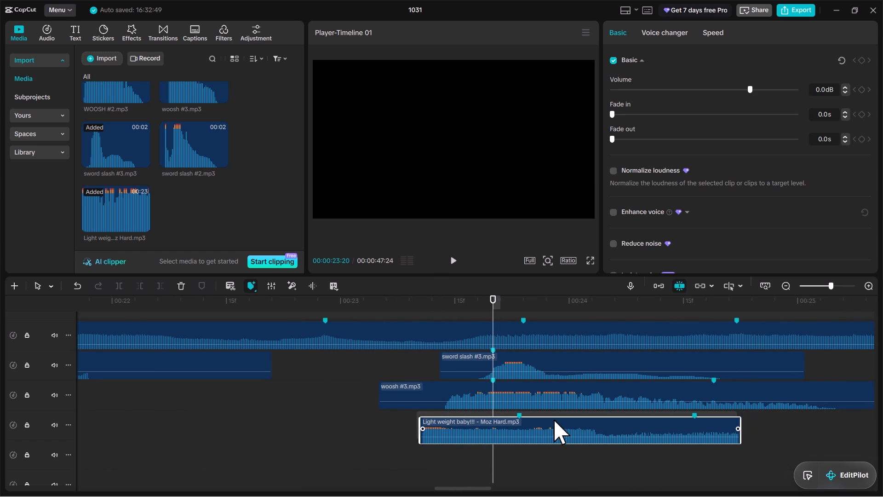
pyautogui.moveTo(554, 419); pyautogui.dragTo(610, 411)
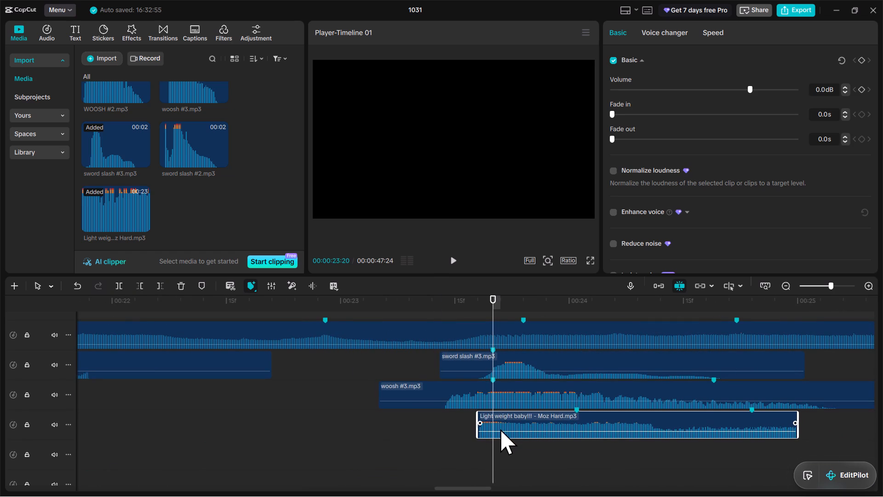
# Give the Light weight baby clip beneath woosh #3 a short fade-in and a short fade-out.
pyautogui.moveTo(479, 424); pyautogui.dragTo(507, 424)
pyautogui.moveTo(794, 425); pyautogui.dragTo(775, 429)
# Apply the Divine Echo voice filter at strength 100 to the Light weight baby clip beneath woosh #3.
pyautogui.moveTo(676, 35); pyautogui.dragTo(676, 40)
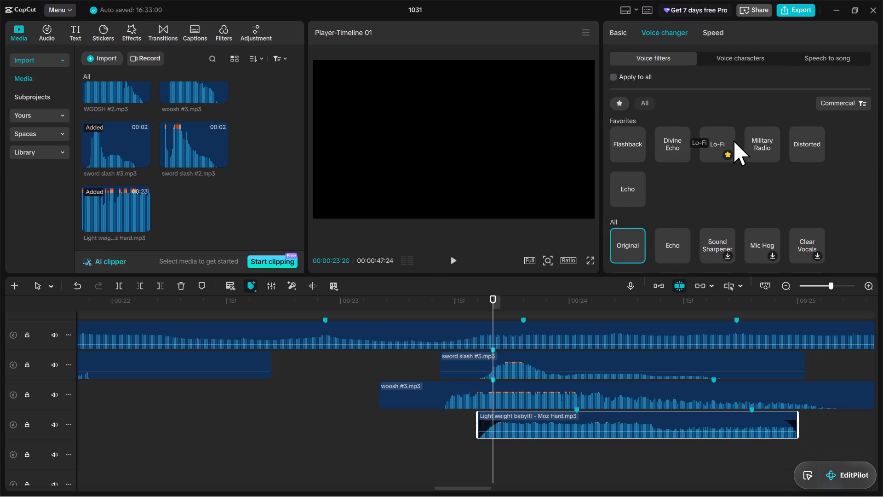
pyautogui.click(668, 141)
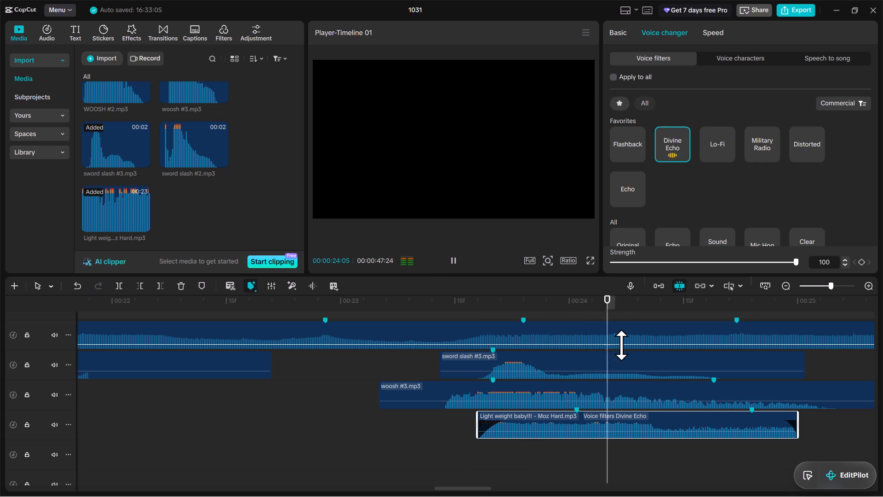
pyautogui.press('space')
# Play the edit from the middle of the first FUNK MADA section into the first Light weight baby clip.
pyautogui.moveTo(831, 284); pyautogui.dragTo(813, 289)
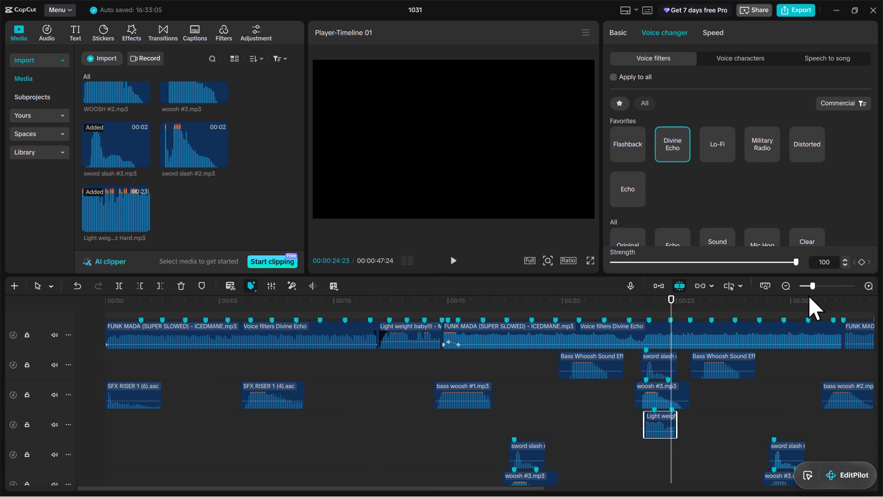
pyautogui.click(417, 306)
pyautogui.press('space')
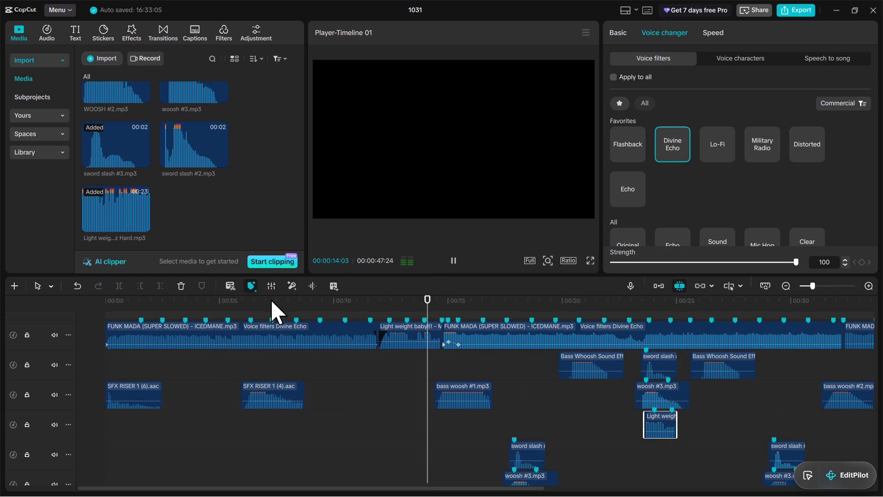
pyautogui.click(258, 297)
pyautogui.press('space')
pyautogui.press('space')
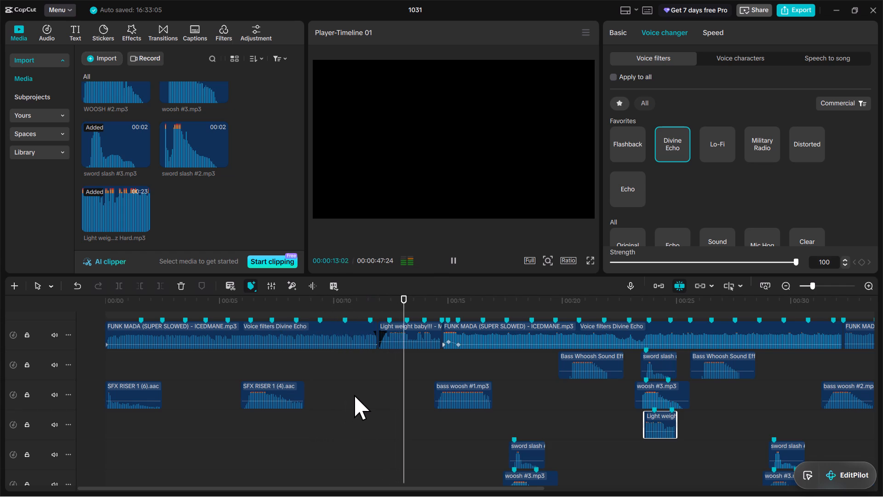
pyautogui.press('space')
# Set the fade-in of the Light weight baby clip between the FUNK MADA sections to 0.3 s and replay the transition.
pyautogui.click(409, 331)
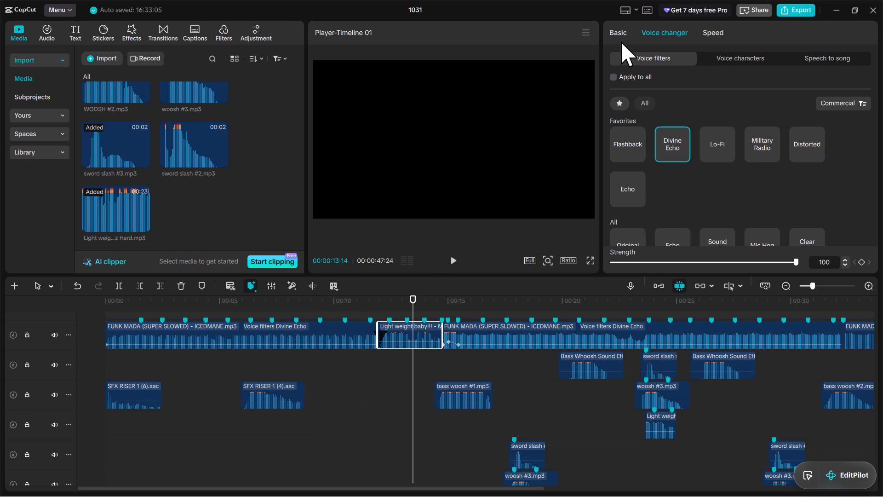
pyautogui.click(623, 35)
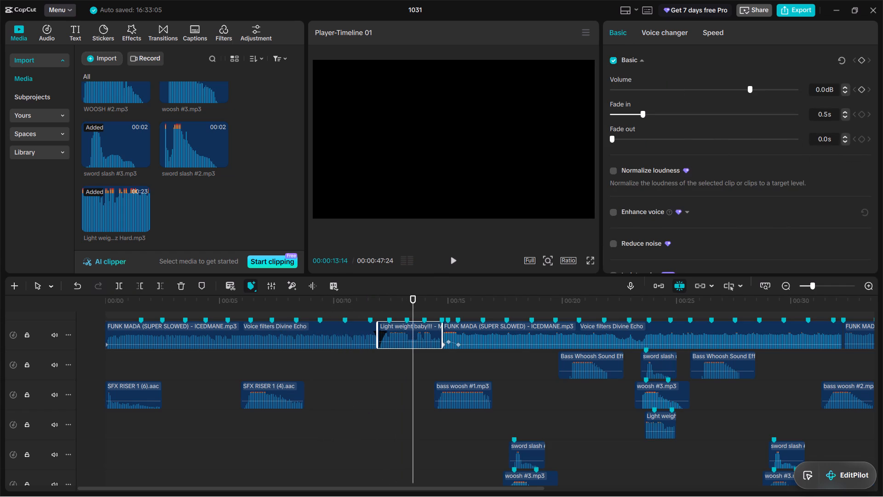
pyautogui.click(825, 117)
pyautogui.press('Right')
pyautogui.press('BackSpace')
pyautogui.press('3')
pyautogui.press('Return')
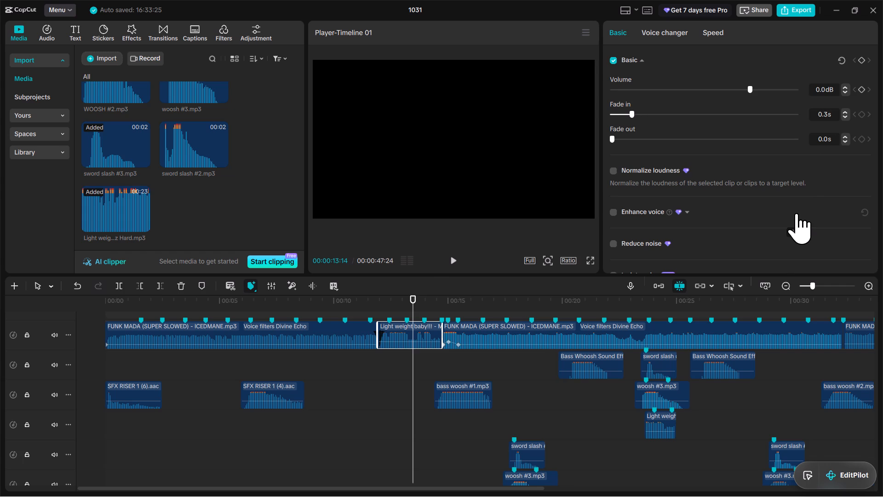
pyautogui.click(356, 303)
pyautogui.press('space')
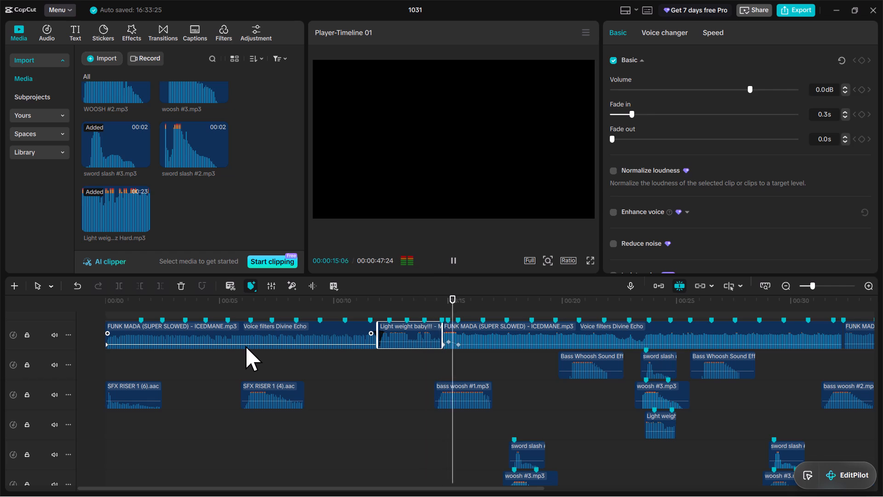
pyautogui.press('space')
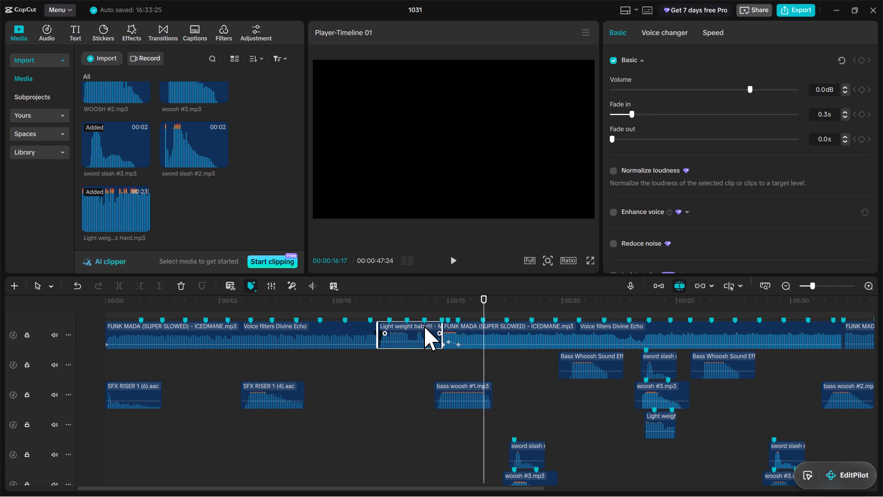
# Set the fade-out of the Light weight baby clip between the FUNK MADA sections to 0.2 s.
pyautogui.click(830, 137)
pyautogui.press('BackSpace')
pyautogui.press('2')
pyautogui.press('Return')
pyautogui.click(417, 335)
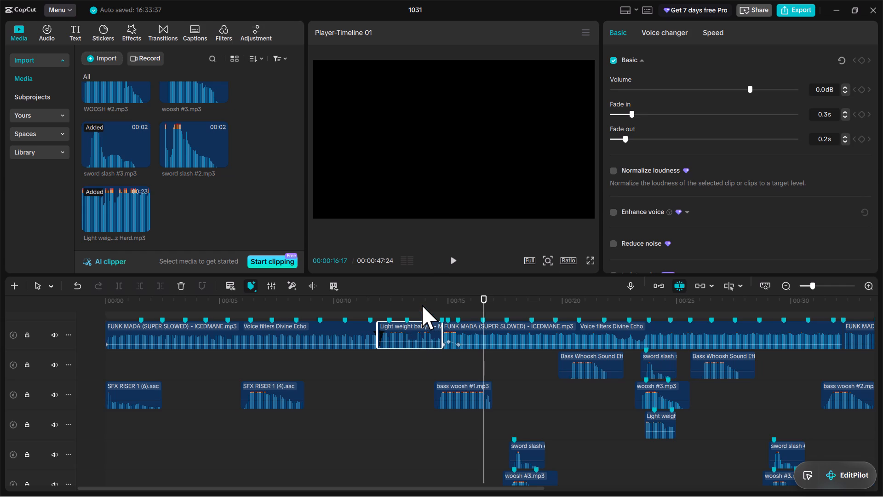
# Replay the transition from the Light weight baby clip into the second FUNK MADA section.
pyautogui.press('space')
pyautogui.click(422, 304)
pyautogui.press('space')
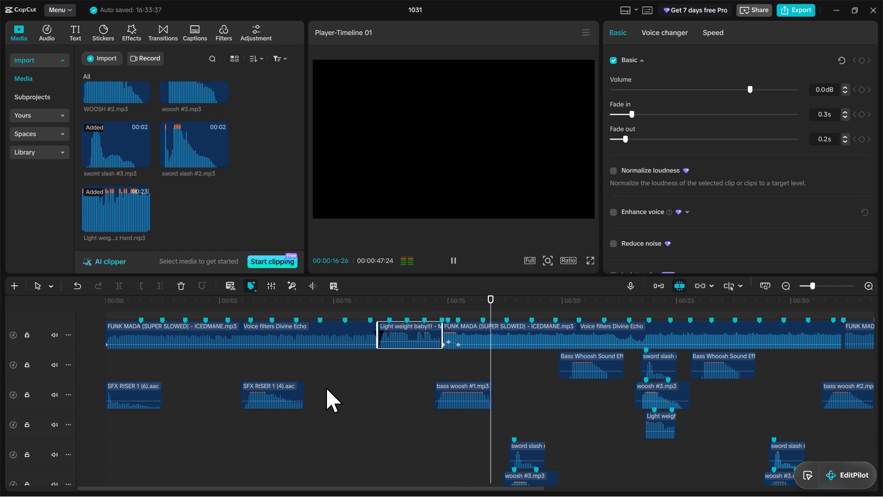
pyautogui.press('space')
# Set the fade-in of the second FUNK MADA section to 0.2 s.
pyautogui.click(496, 333)
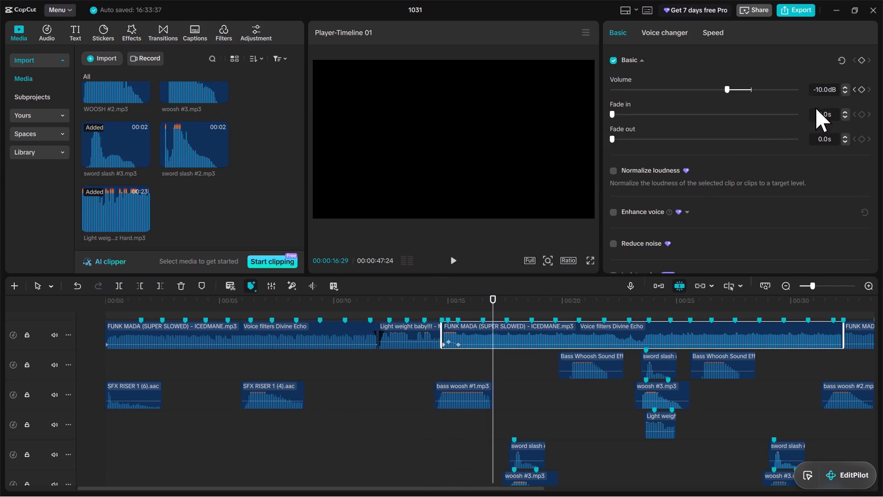
pyautogui.click(828, 114)
pyautogui.press('BackSpace')
pyautogui.press('2')
pyautogui.press('Return')
# Play the edit from the end of the first Light weight baby clip through the second FUNK MADA section to about 29 s.
pyautogui.click(814, 286)
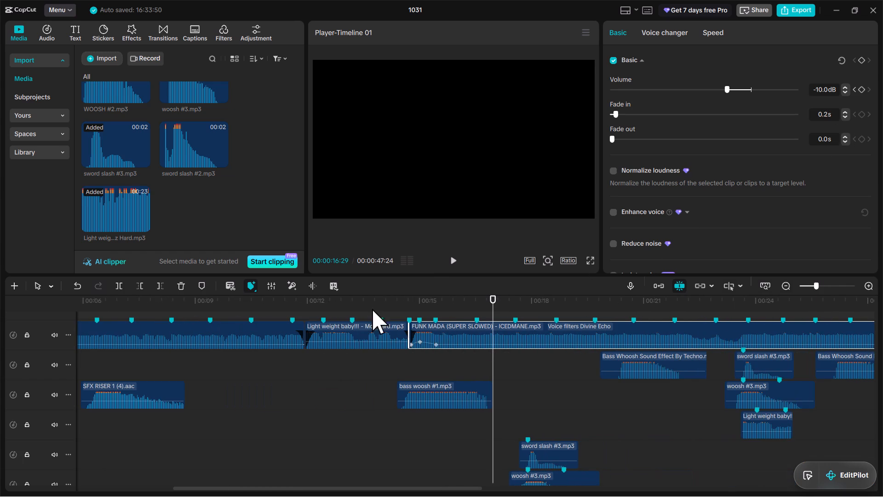
pyautogui.click(390, 306)
pyautogui.press('space')
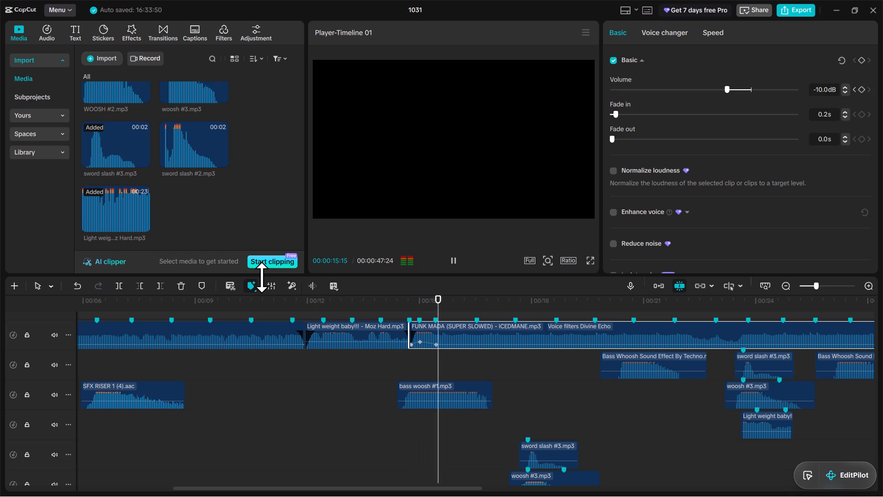
pyautogui.moveTo(814, 289); pyautogui.dragTo(809, 290)
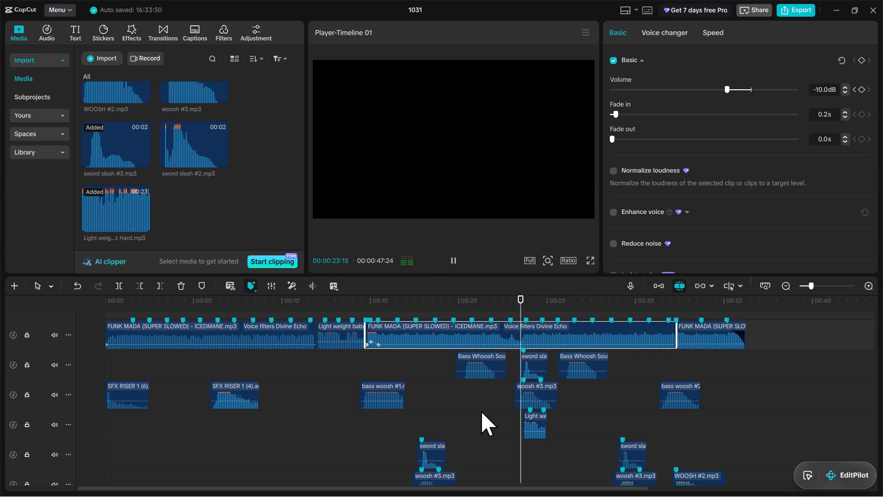
pyautogui.moveTo(665, 425); pyautogui.dragTo(596, 422)
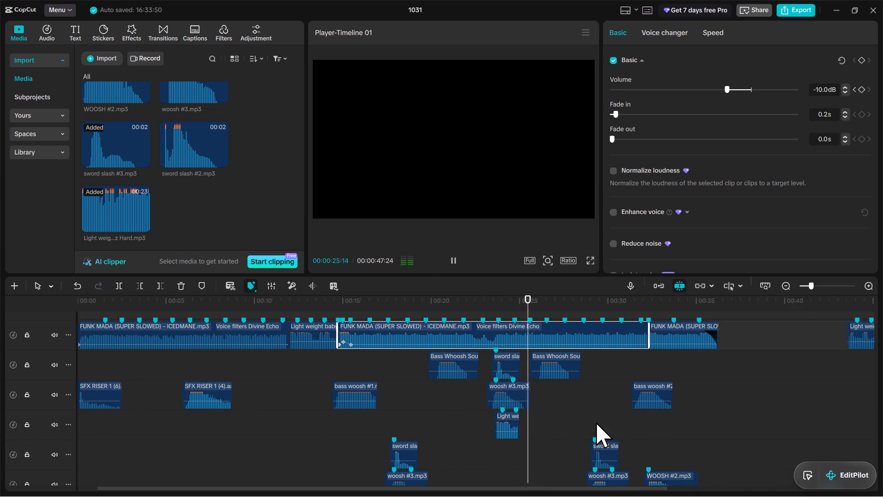
pyautogui.moveTo(596, 422); pyautogui.dragTo(578, 428)
pyautogui.click(558, 428)
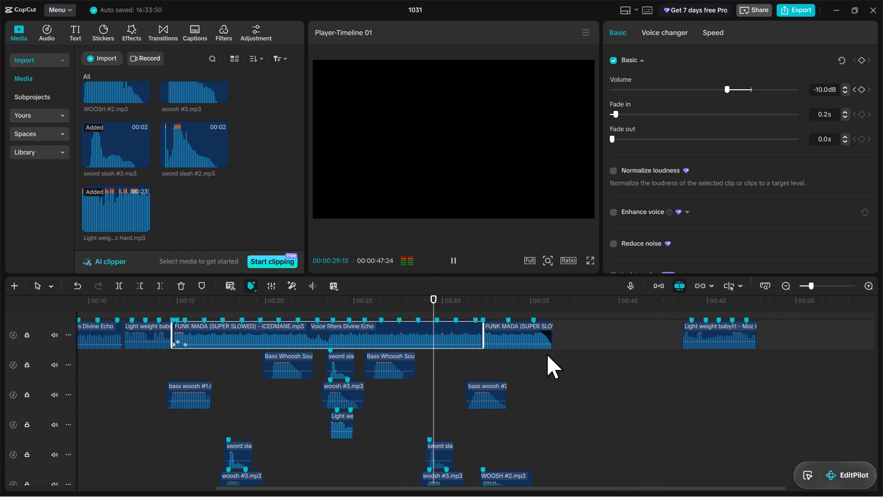
pyautogui.press('space')
# Audition the leftover Light weight baby clip after the end of the edit and split it at 00:00:46:08.
pyautogui.click(706, 372)
pyautogui.click(705, 372)
pyautogui.click(688, 369)
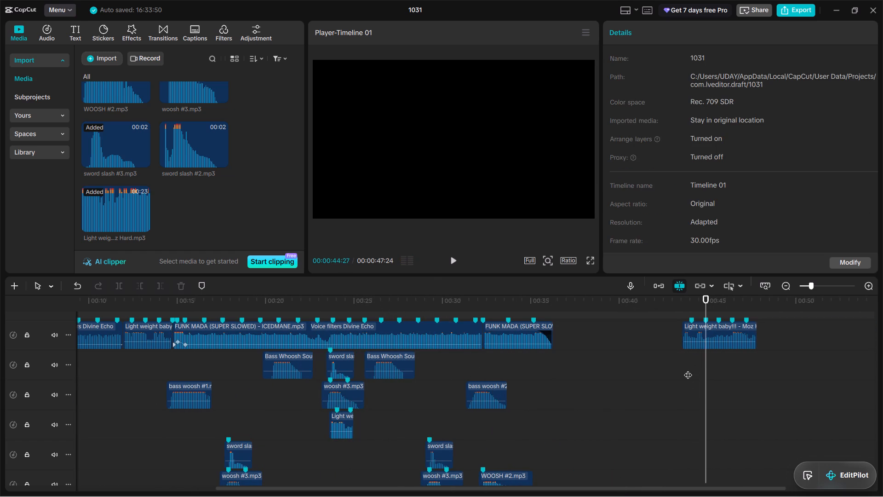
pyautogui.press('space')
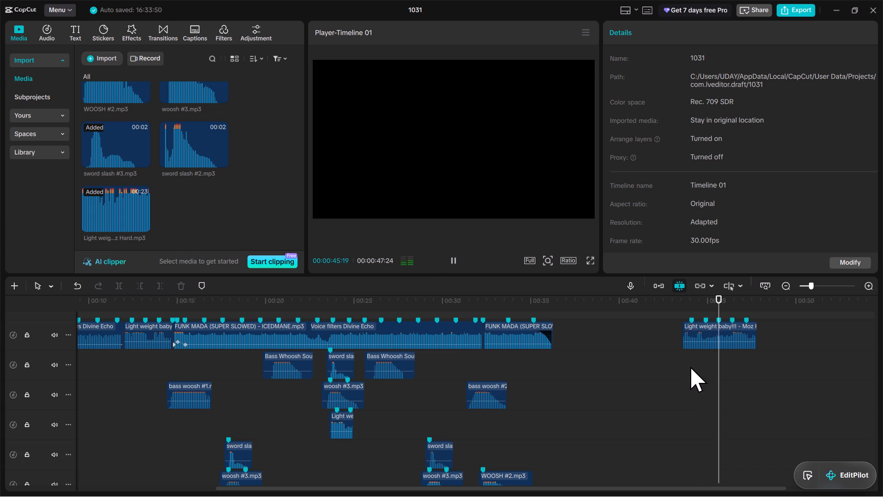
pyautogui.press('space')
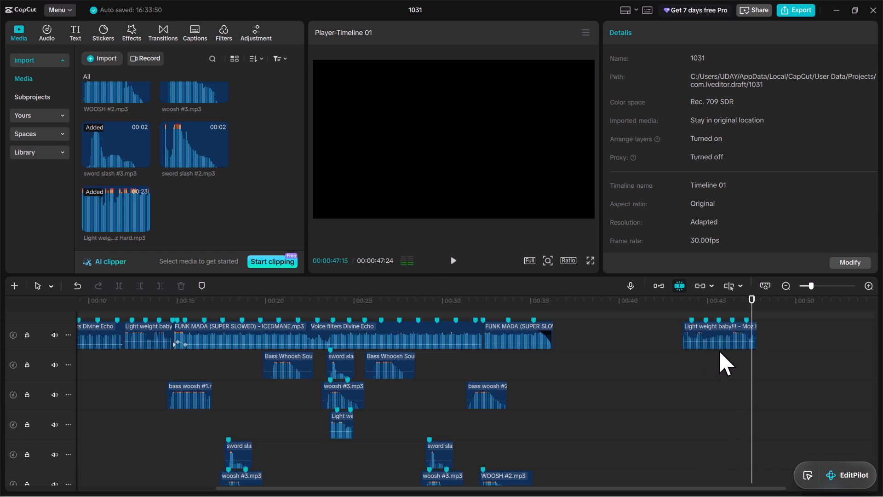
pyautogui.click(722, 300)
pyautogui.moveTo(722, 300); pyautogui.dragTo(713, 308)
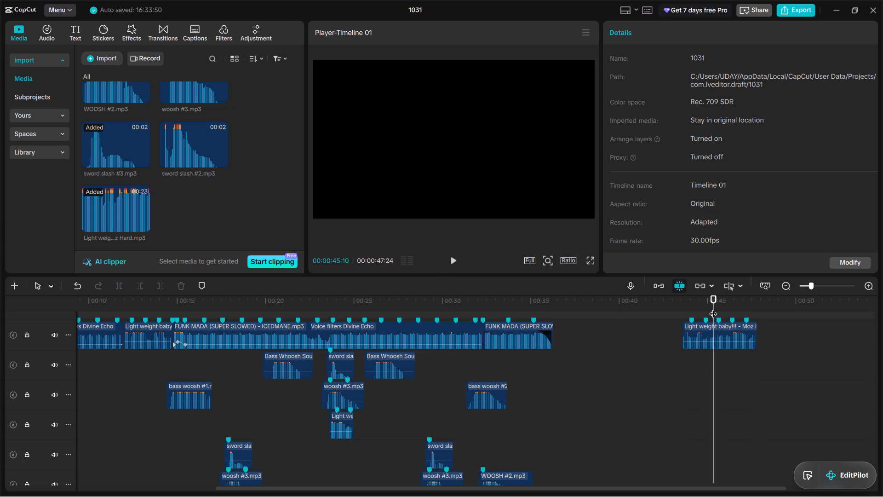
pyautogui.press('space')
pyautogui.press('space')
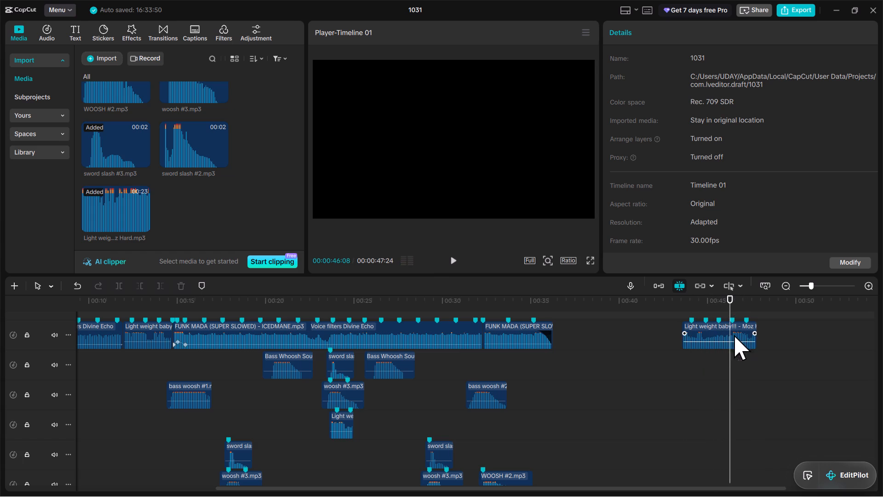
pyautogui.click(724, 331)
pyautogui.press('s')
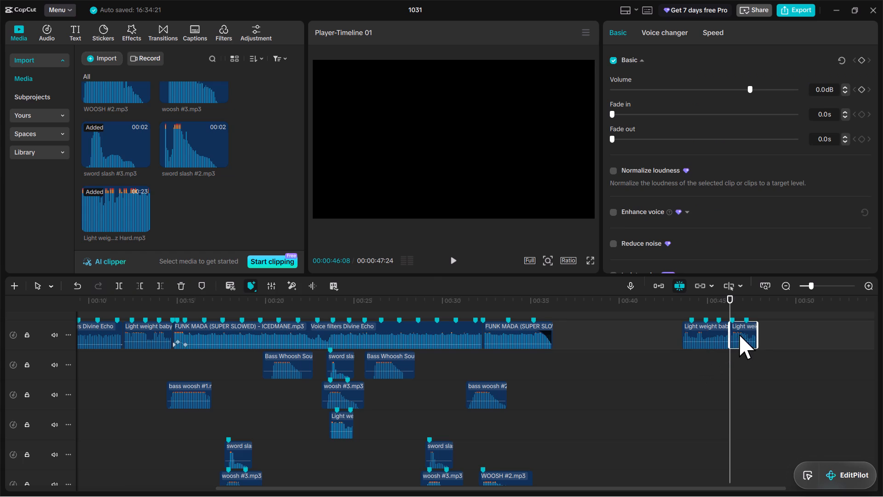
# Move the split-off end piece of Light weight baby to about 29 s, lined up above the second sword slash #3 and woosh #3 pair.
pyautogui.moveTo(746, 328); pyautogui.dragTo(436, 412)
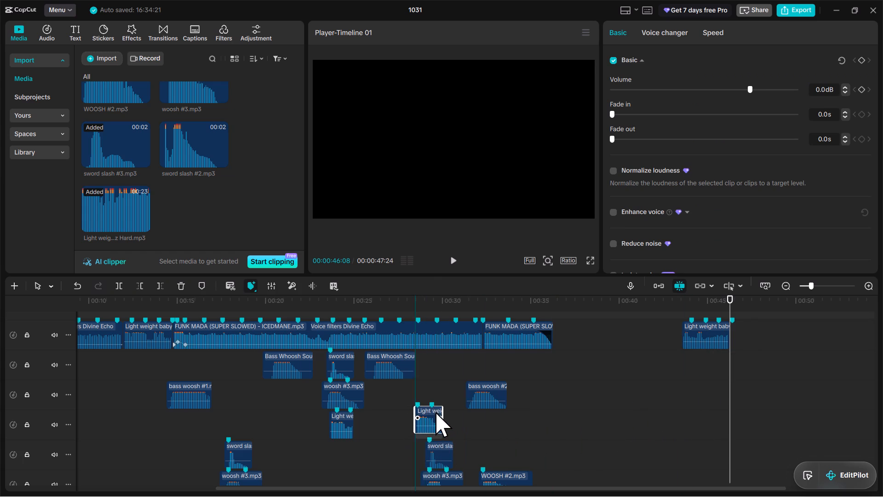
pyautogui.moveTo(436, 412); pyautogui.dragTo(441, 412)
pyautogui.scroll(-5, 440, 403)
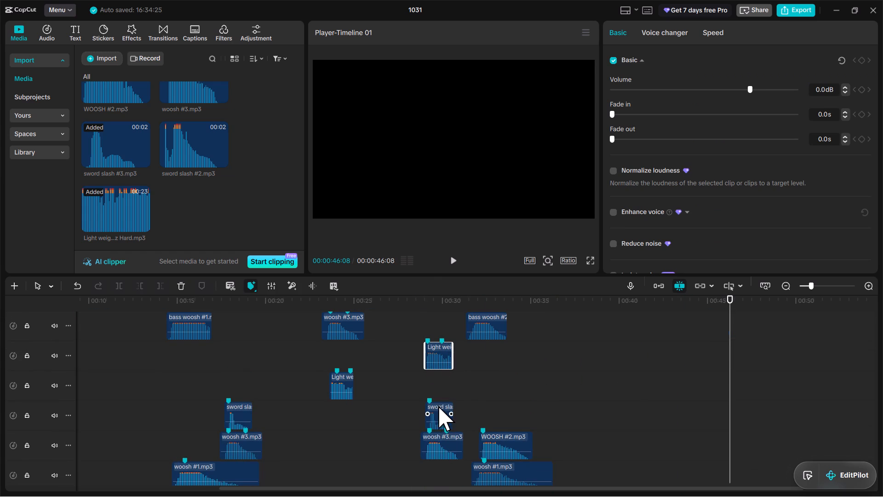
# Set both the fade-in and fade-out of the Light weight baby piece at about 29 s to 0.2 s.
pyautogui.click(438, 388)
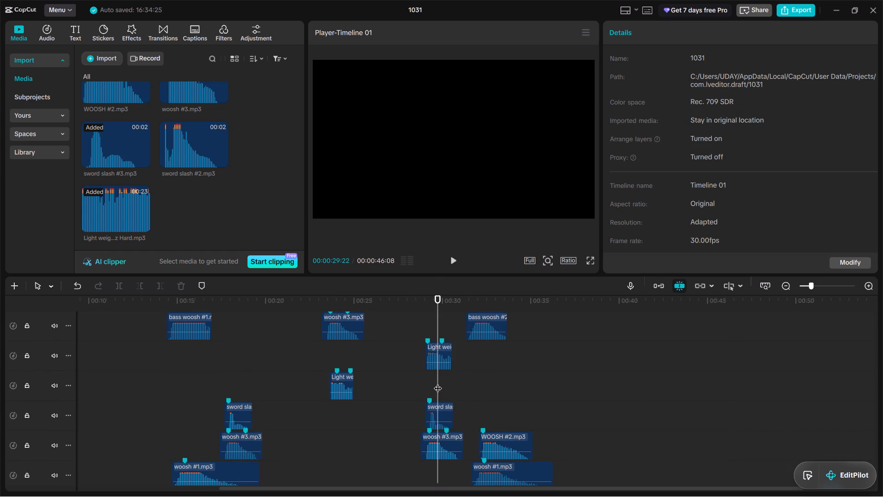
pyautogui.moveTo(438, 382); pyautogui.dragTo(431, 389)
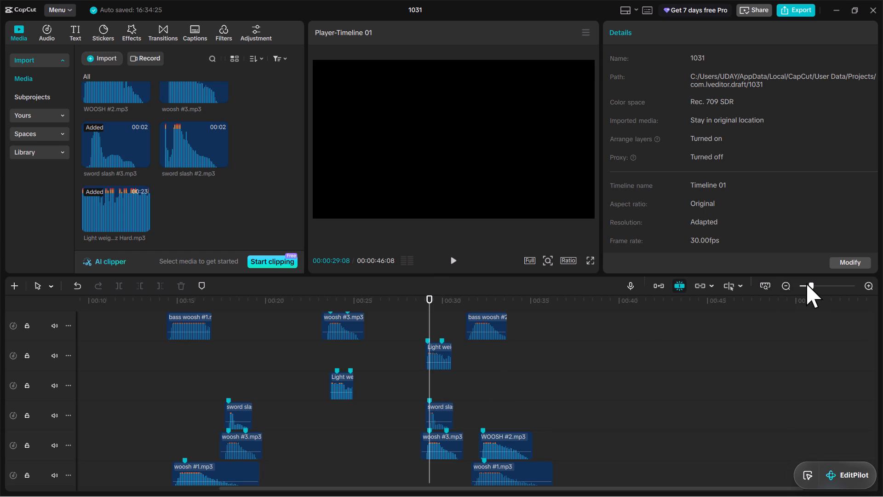
pyautogui.moveTo(807, 283); pyautogui.dragTo(817, 284)
pyautogui.click(464, 349)
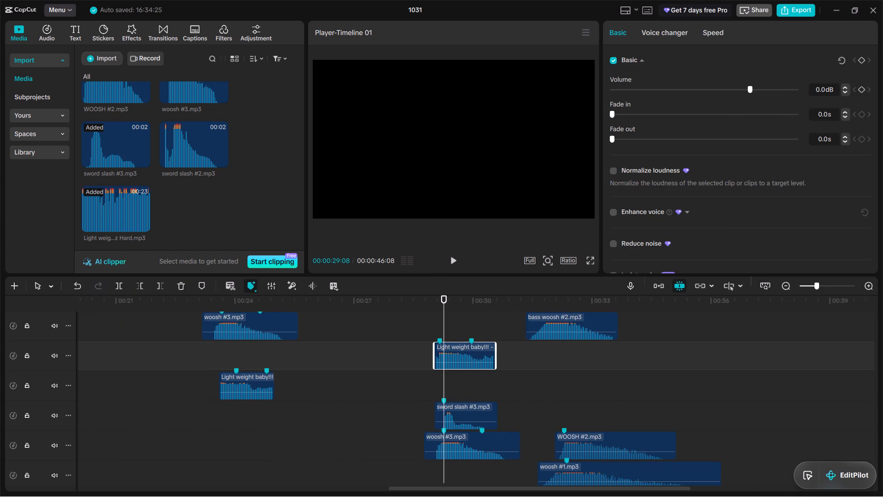
pyautogui.click(825, 115)
pyautogui.press('Right')
pyautogui.press('BackSpace')
pyautogui.press('2')
pyautogui.press('Return')
pyautogui.moveTo(824, 139); pyautogui.dragTo(827, 145)
pyautogui.press('BackSpace')
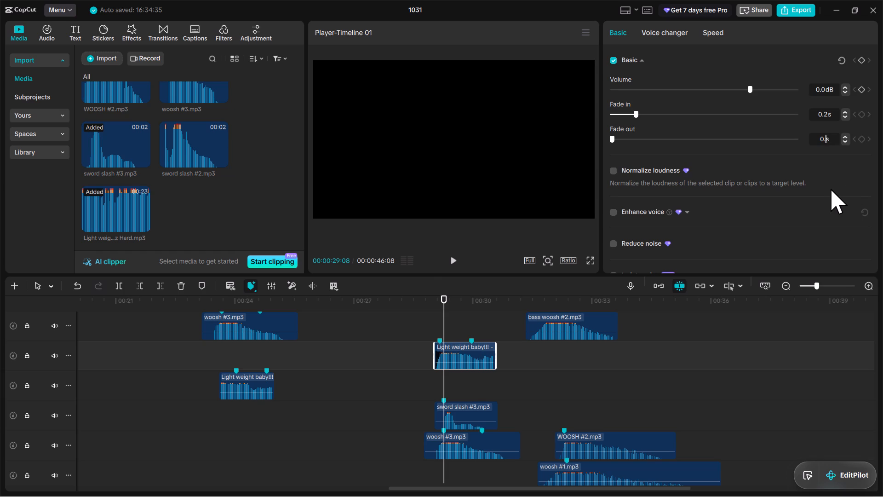
pyautogui.press('2')
pyautogui.press('Return')
# Apply the Divine Echo voice filter at strength 100 to the Light weight baby piece at about 29 s and preview it.
pyautogui.click(672, 33)
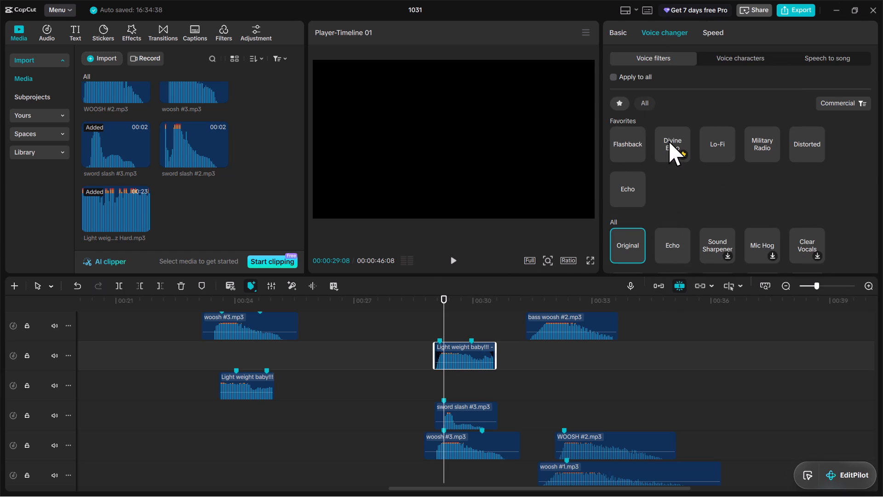
pyautogui.click(669, 141)
pyautogui.press('space')
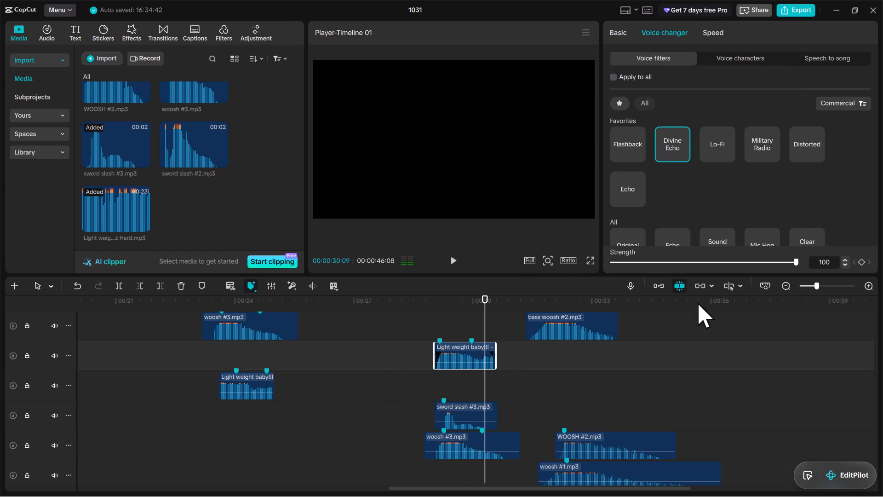
# Play the edit from near its start to just past the newly placed Light weight baby piece to review the full mix.
pyautogui.click(819, 289)
pyautogui.moveTo(820, 284); pyautogui.dragTo(803, 294)
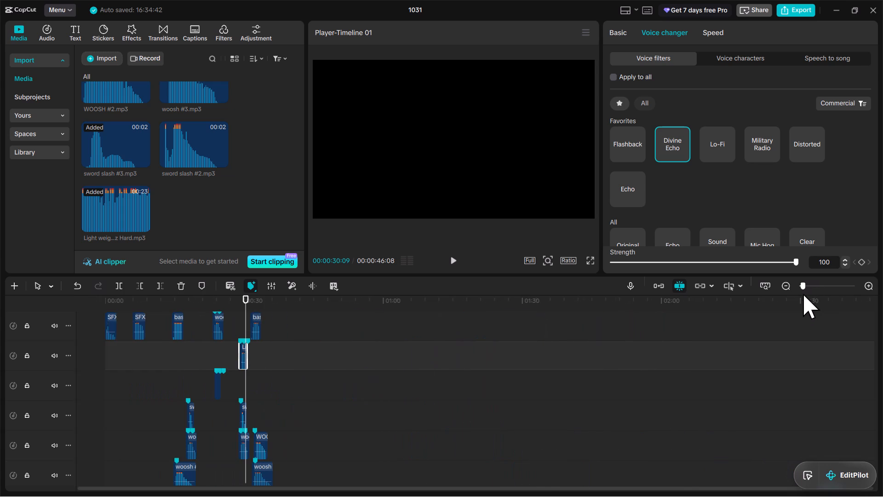
pyautogui.moveTo(803, 284); pyautogui.dragTo(808, 284)
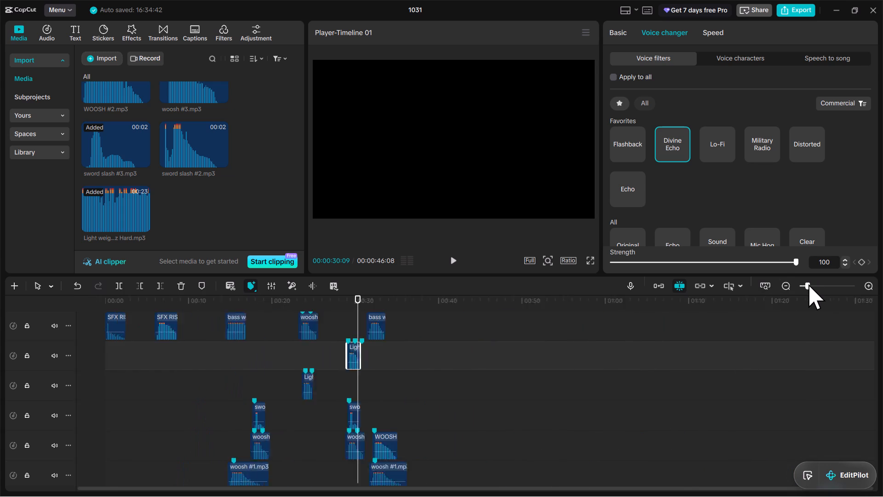
pyautogui.moveTo(808, 284); pyautogui.dragTo(810, 284)
pyautogui.scroll(7, 358, 378)
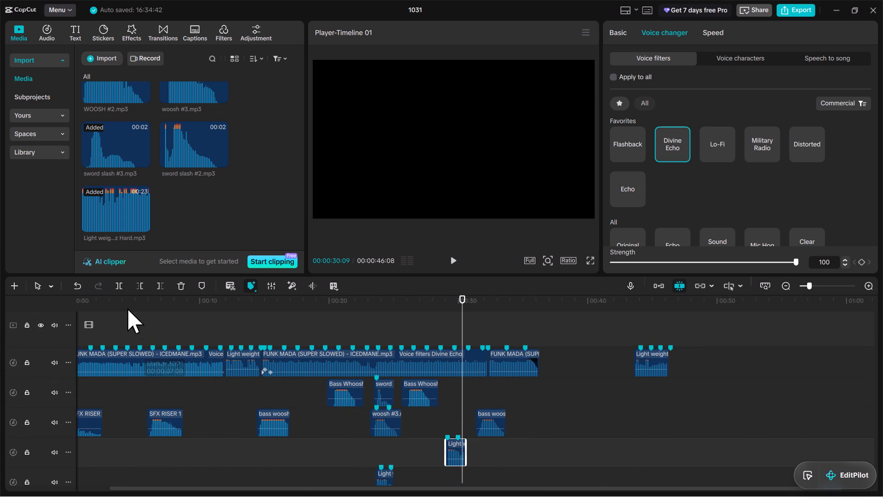
pyautogui.click(117, 303)
pyautogui.press('space')
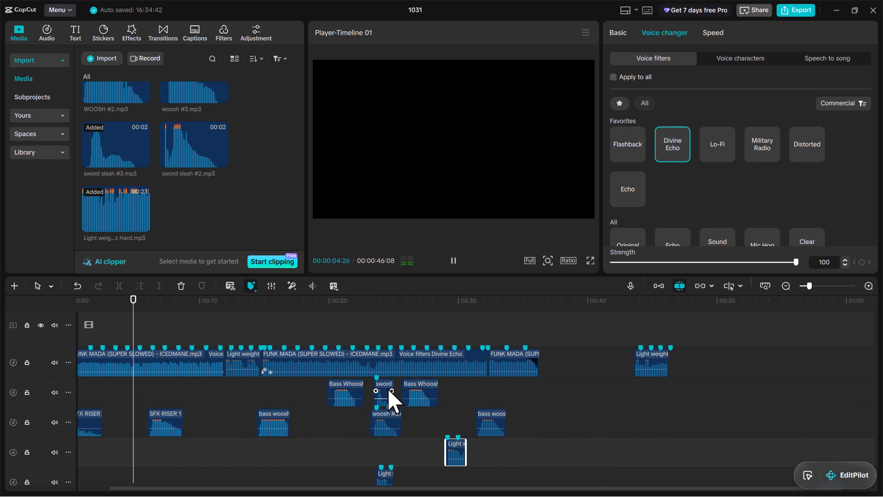
pyautogui.press('l')
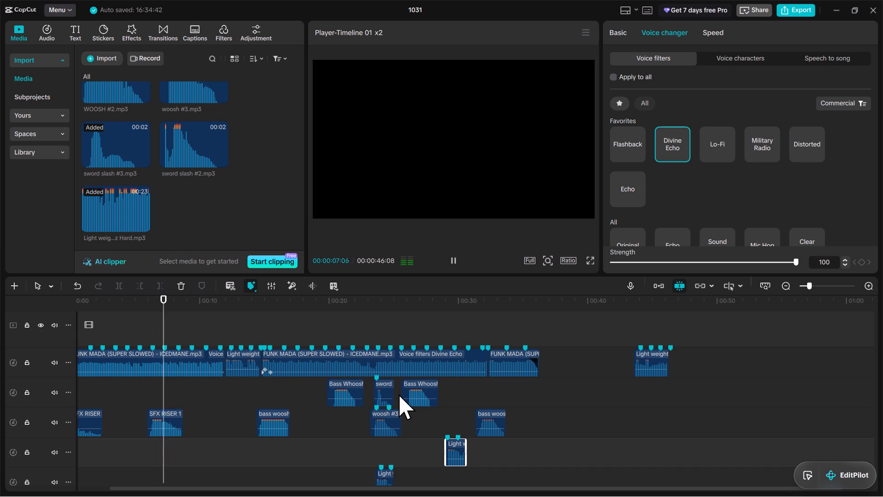
pyautogui.press('space')
pyautogui.press('space')
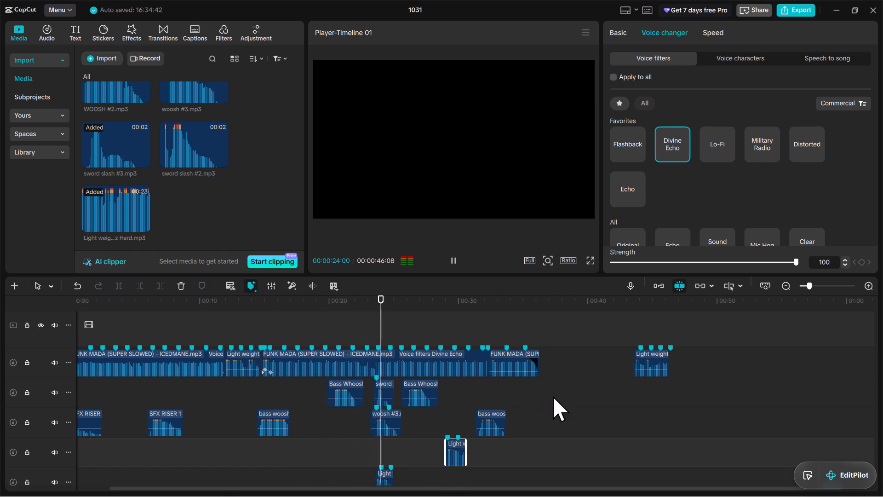
pyautogui.scroll(-4, 524, 403)
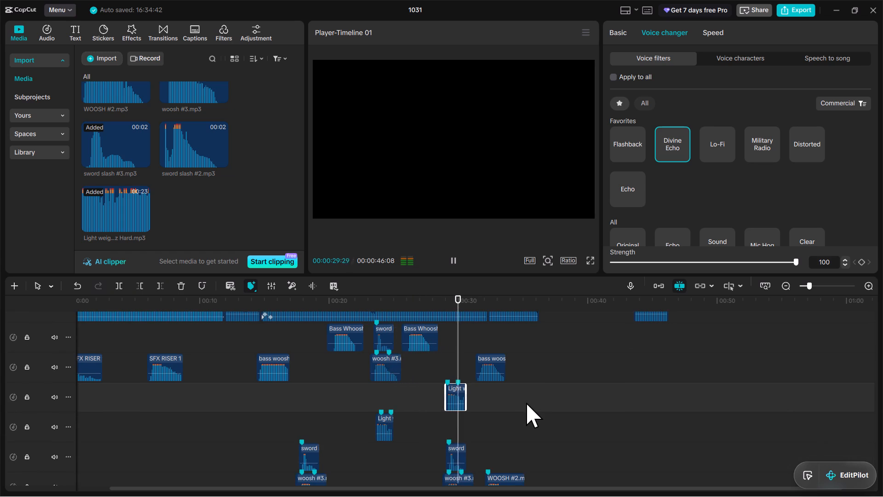
pyautogui.press('space')
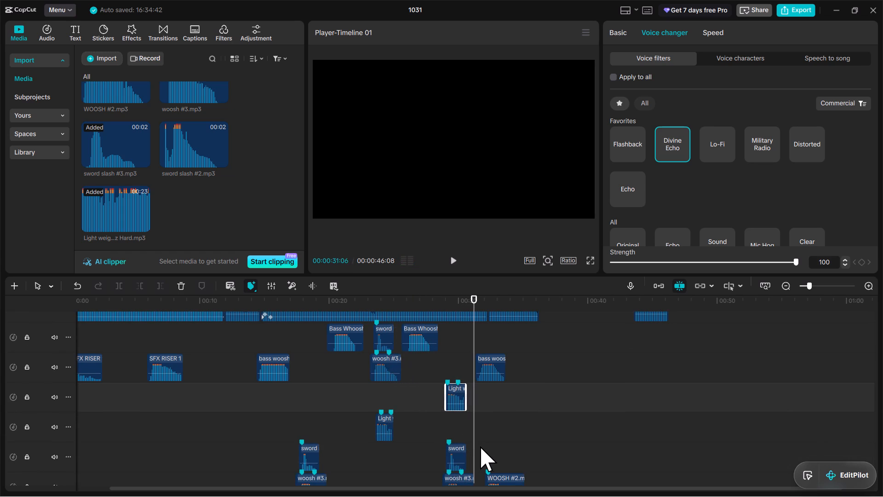
# Play on briefly past 31 s, and look over the timeline around the first Light weight baby section at about 12 to 16 s.
pyautogui.press('space')
pyautogui.press('space')
pyautogui.scroll(4, 292, 422)
pyautogui.scroll(-7, 354, 411)
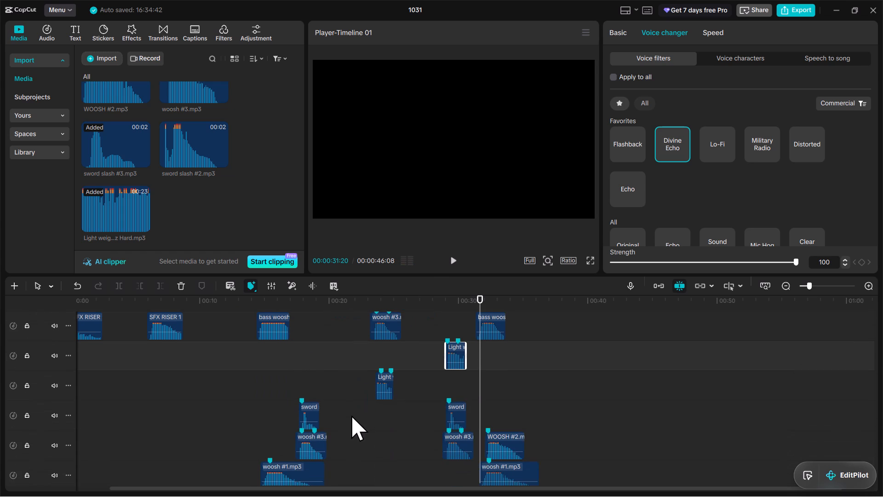
pyautogui.scroll(5, 301, 359)
pyautogui.moveTo(184, 401); pyautogui.dragTo(202, 386)
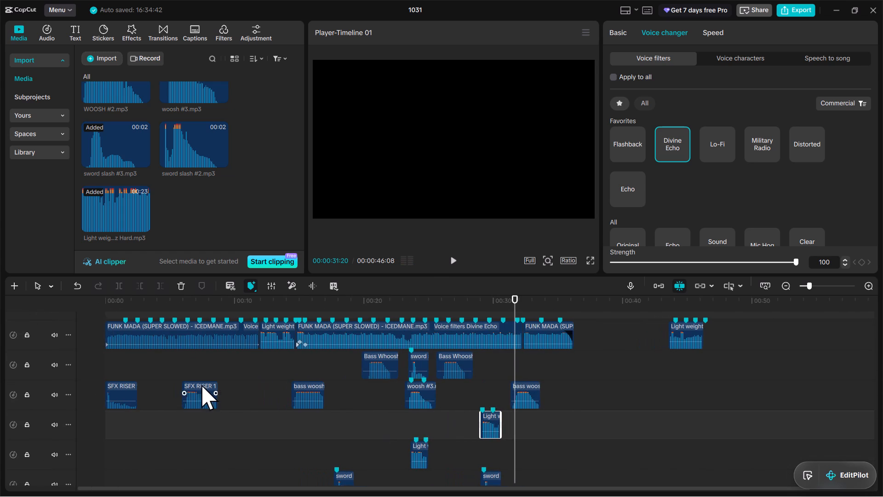
pyautogui.click(257, 359)
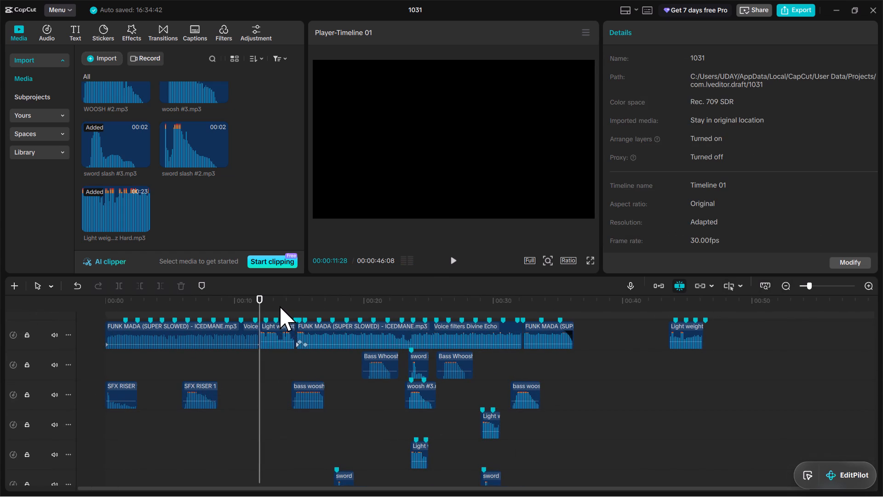
pyautogui.moveTo(280, 306); pyautogui.dragTo(320, 372)
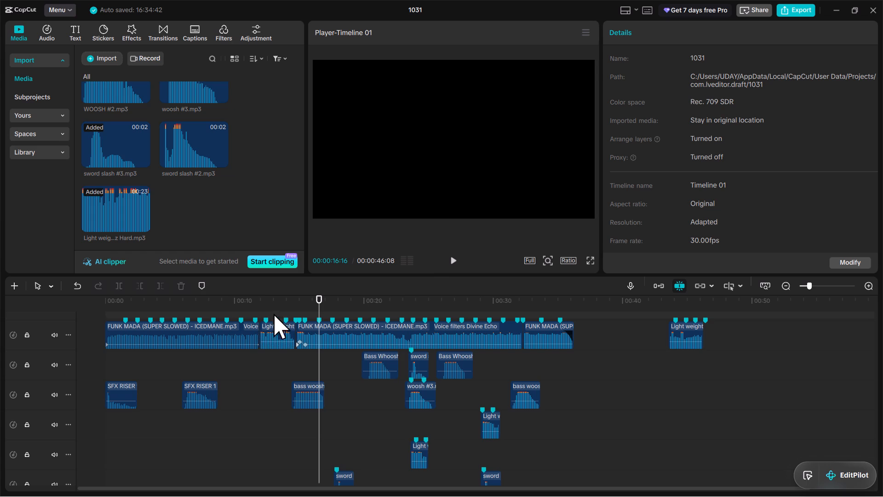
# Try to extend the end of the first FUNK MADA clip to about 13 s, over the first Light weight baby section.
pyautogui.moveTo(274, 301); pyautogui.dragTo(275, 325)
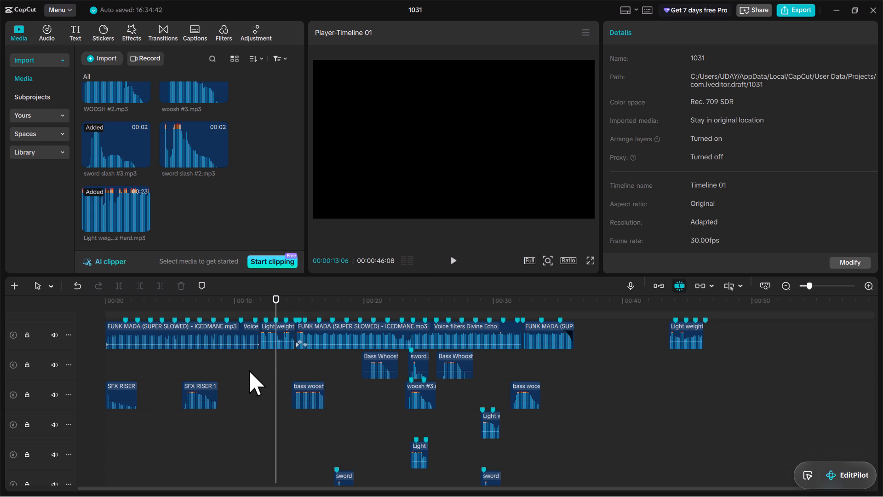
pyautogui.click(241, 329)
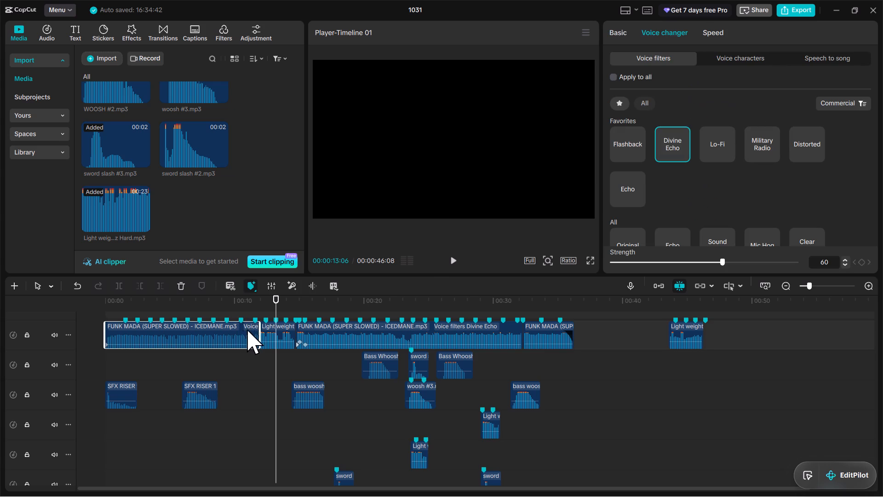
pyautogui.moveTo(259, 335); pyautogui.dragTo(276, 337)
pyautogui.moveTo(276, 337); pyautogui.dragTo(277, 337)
# Set the fade-out of the first FUNK MADA clip to 0.0 s.
pyautogui.click(243, 306)
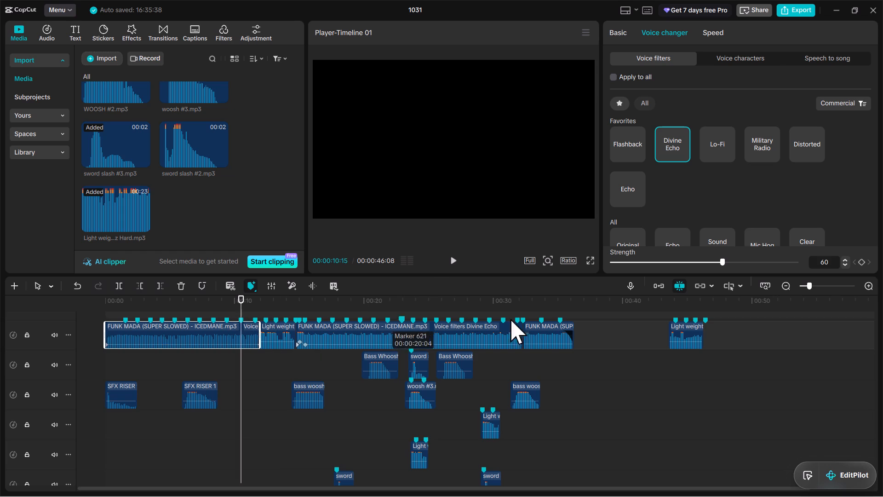
pyautogui.moveTo(816, 287); pyautogui.dragTo(827, 287)
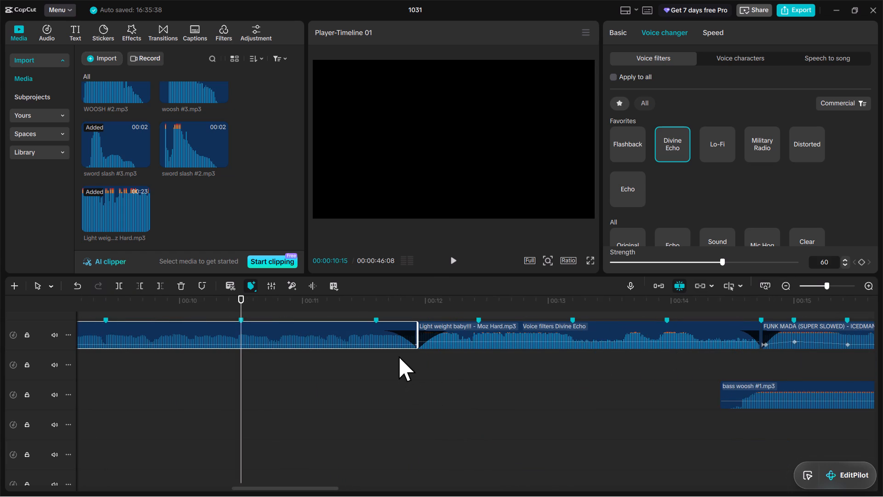
pyautogui.click(409, 335)
pyautogui.click(624, 38)
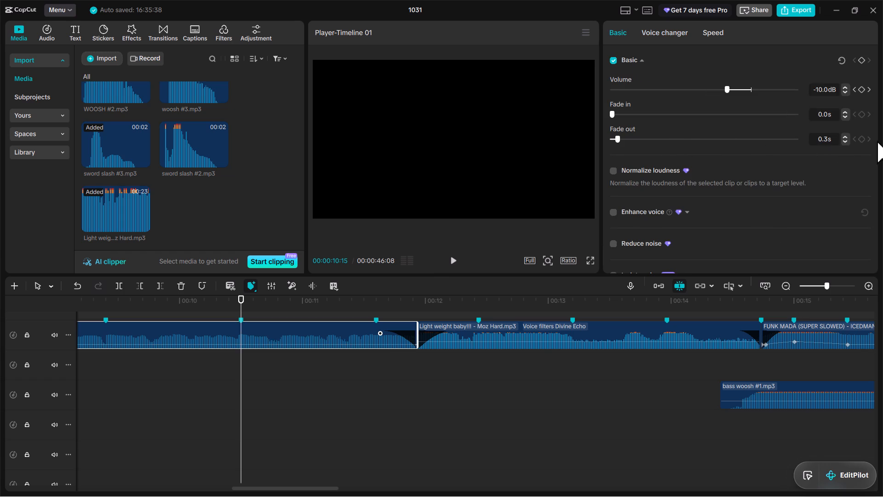
pyautogui.click(826, 135)
pyautogui.press('BackSpace')
pyautogui.press('1')
pyautogui.press('BackSpace')
pyautogui.press('0')
pyautogui.press('Return')
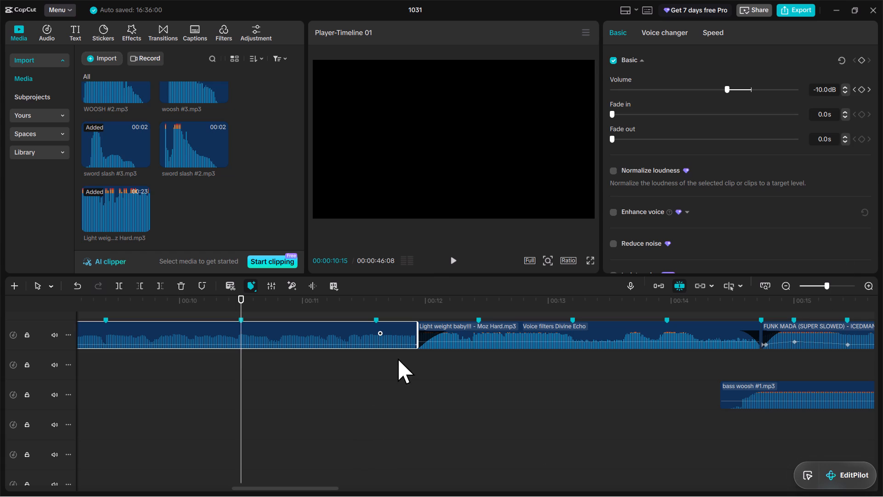
# Split the first FUNK MADA clip at the beat marker at 00:00:11:18, just before the Light weight baby section.
pyautogui.moveTo(243, 301); pyautogui.dragTo(314, 300)
pyautogui.moveTo(314, 300); pyautogui.dragTo(364, 300)
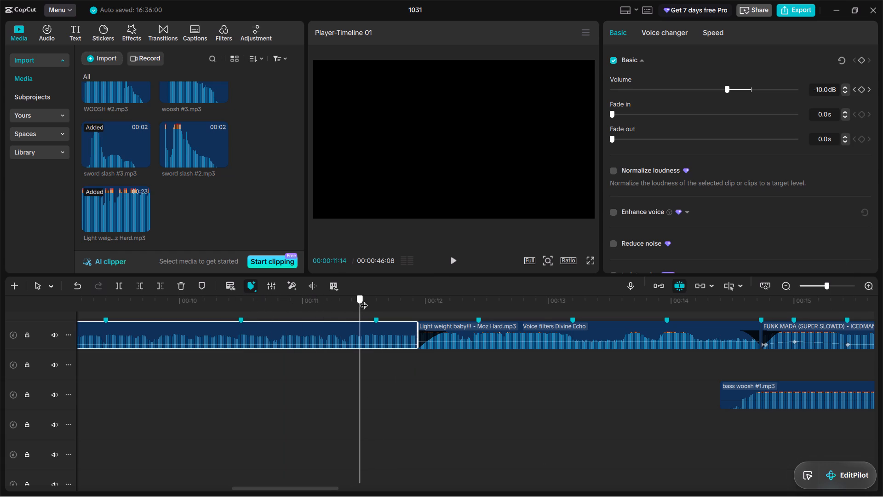
pyautogui.moveTo(364, 300); pyautogui.dragTo(378, 302)
pyautogui.press('s')
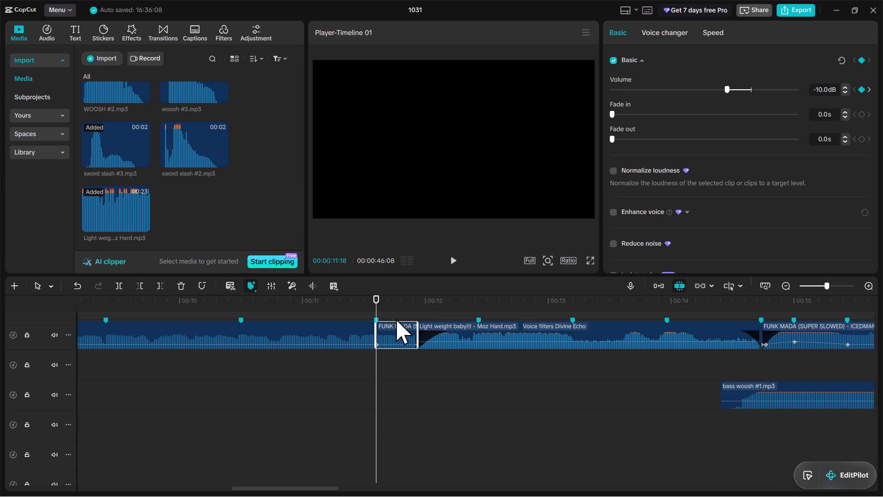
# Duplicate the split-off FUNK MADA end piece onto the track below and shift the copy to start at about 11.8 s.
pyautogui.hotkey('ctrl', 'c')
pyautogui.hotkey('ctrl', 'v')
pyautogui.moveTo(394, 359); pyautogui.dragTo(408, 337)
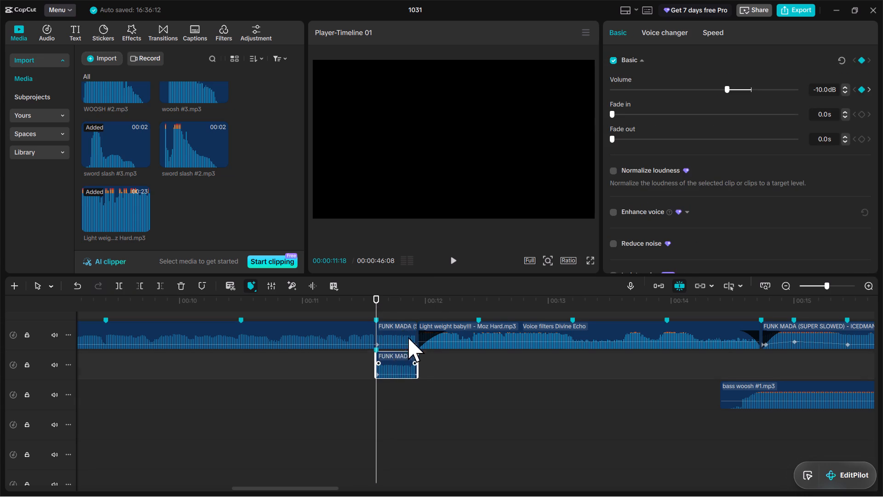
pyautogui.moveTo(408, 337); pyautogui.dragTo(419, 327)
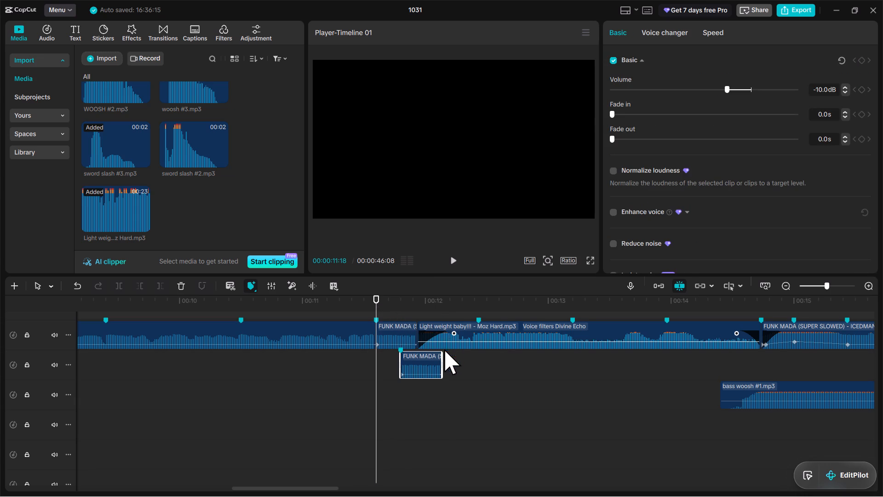
# Move all clips on every track from the first Light weight baby section onward about 0.9 s later, opening a gap after FUNK MADA.
pyautogui.moveTo(832, 287); pyautogui.dragTo(823, 296)
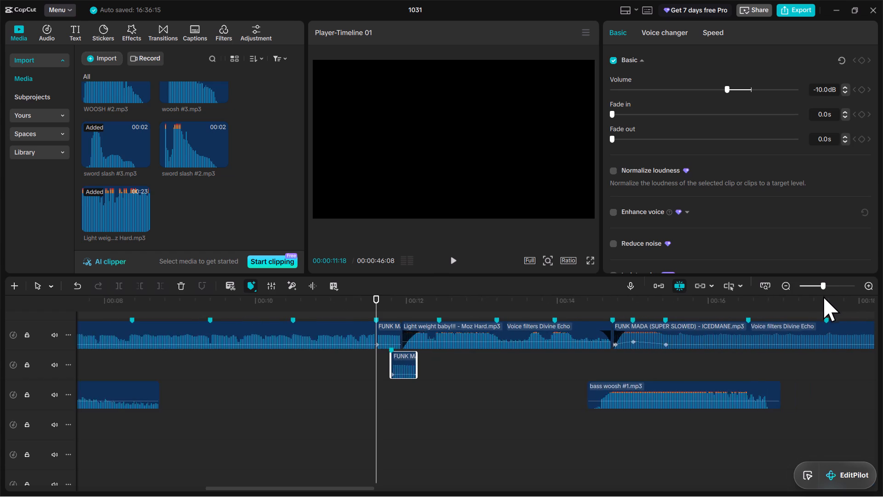
pyautogui.moveTo(823, 296); pyautogui.dragTo(811, 306)
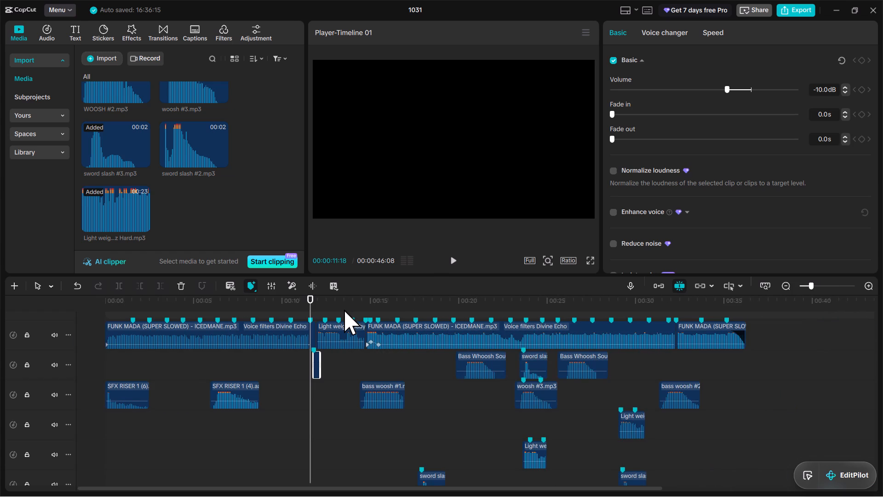
pyautogui.moveTo(344, 312); pyautogui.dragTo(661, 496)
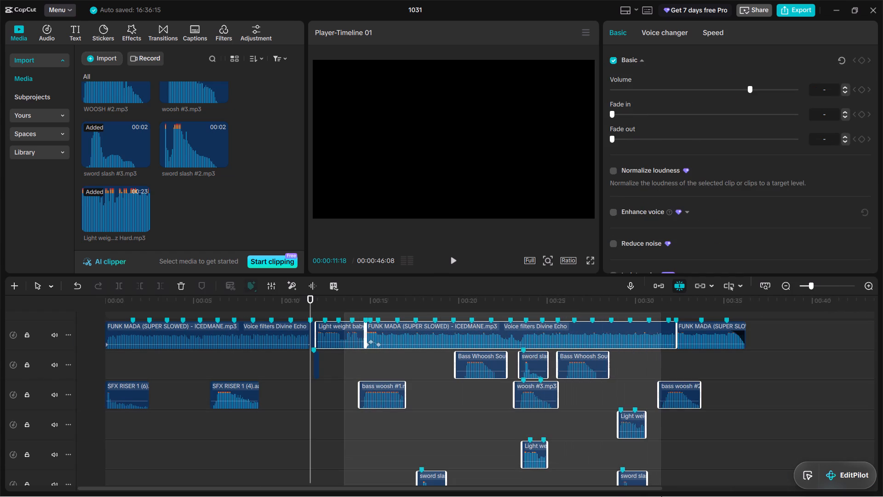
pyautogui.moveTo(661, 496); pyautogui.dragTo(717, 496)
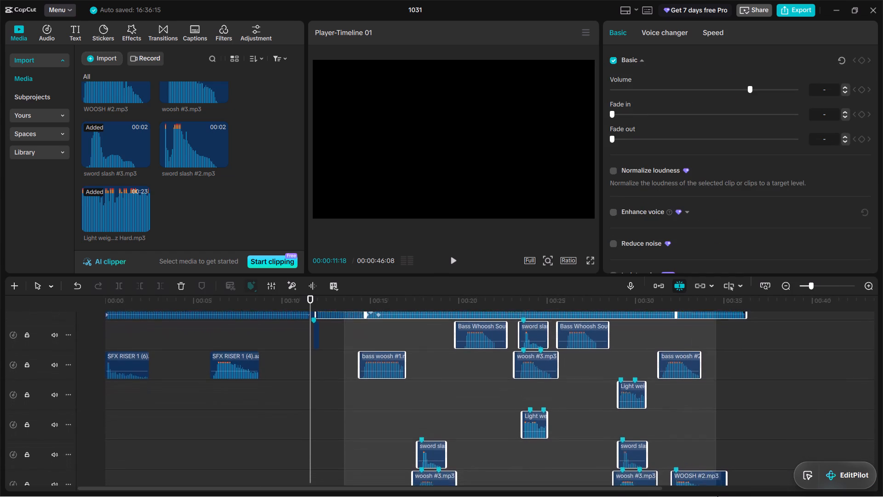
pyautogui.moveTo(717, 496); pyautogui.dragTo(728, 496)
pyautogui.scroll(7, 709, 449)
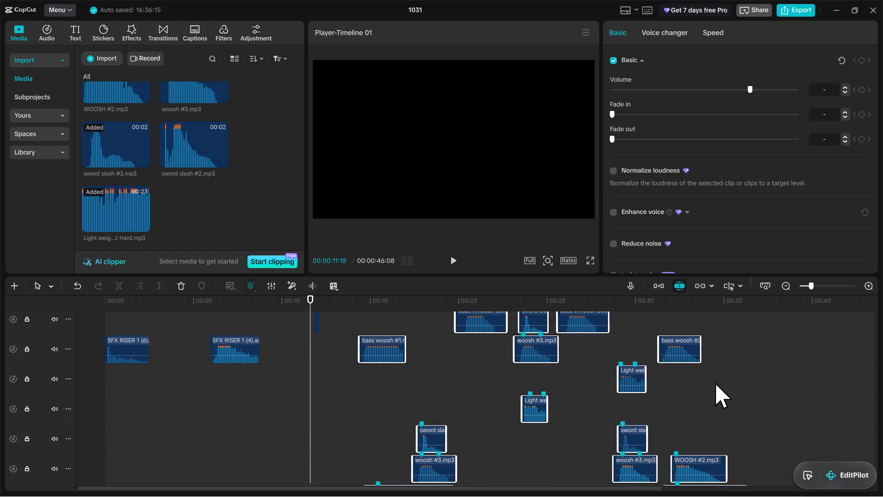
pyautogui.scroll(2, 715, 383)
pyautogui.moveTo(341, 358); pyautogui.dragTo(356, 361)
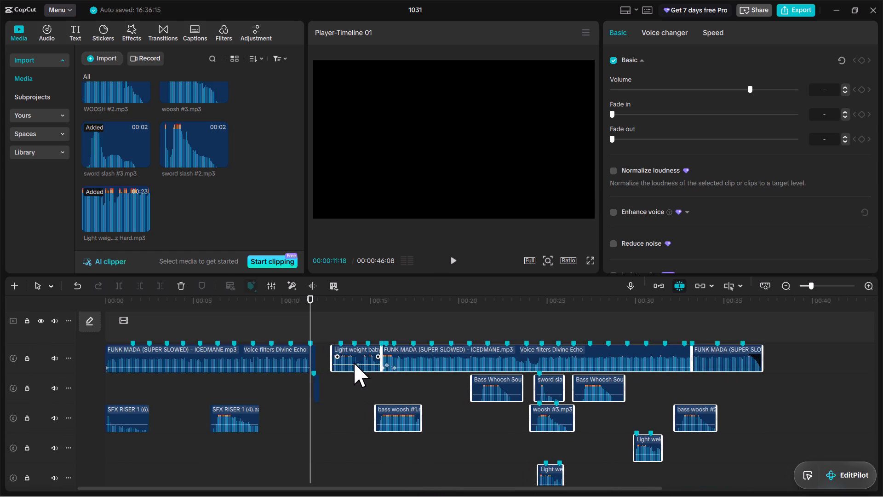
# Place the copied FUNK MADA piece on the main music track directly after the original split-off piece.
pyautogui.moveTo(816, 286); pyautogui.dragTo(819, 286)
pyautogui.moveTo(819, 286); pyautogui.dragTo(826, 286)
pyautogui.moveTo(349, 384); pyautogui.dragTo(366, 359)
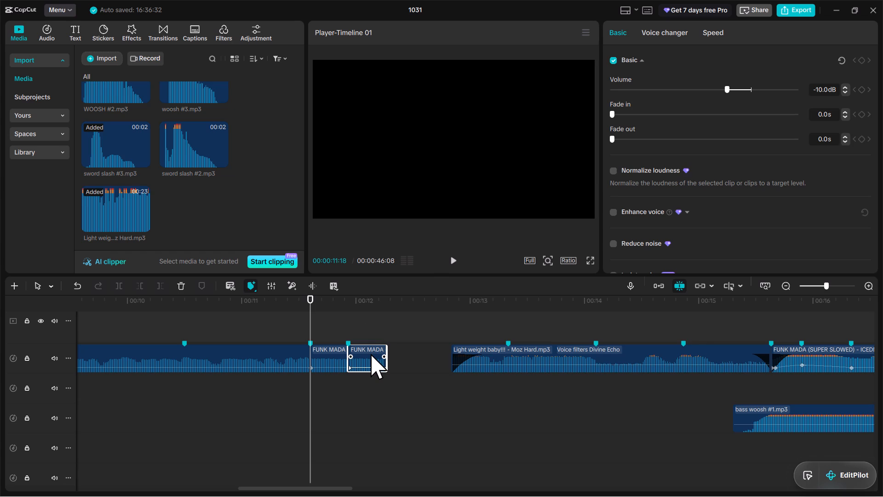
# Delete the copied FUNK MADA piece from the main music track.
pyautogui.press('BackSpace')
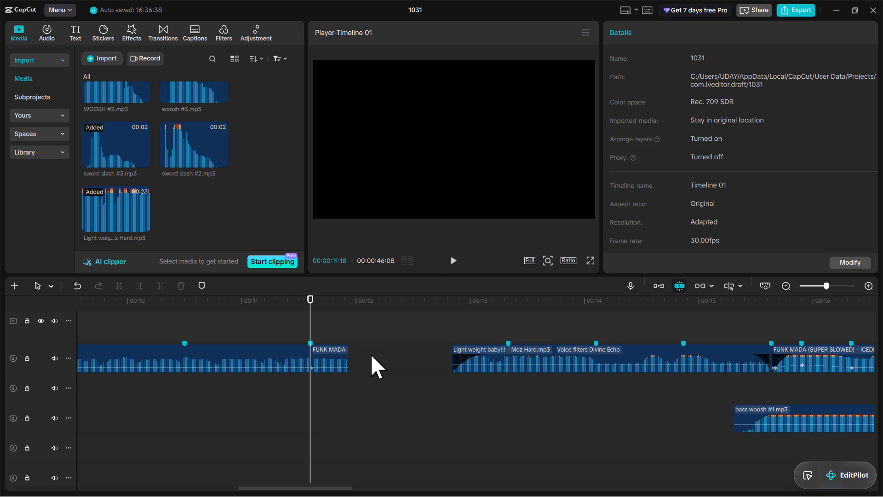
# Play the end of the first FUNK MADA section from 00:00:11:09 into the gap to check how it cuts off.
pyautogui.click(276, 301)
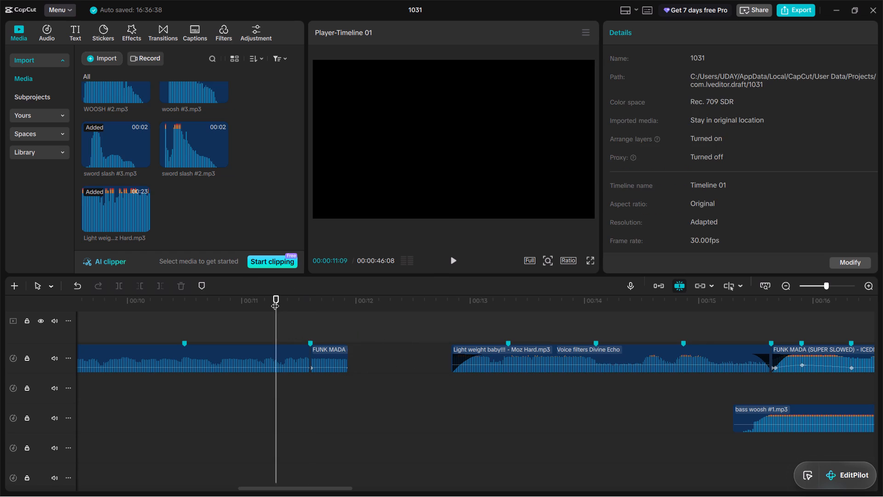
pyautogui.press('space')
pyautogui.press('space')
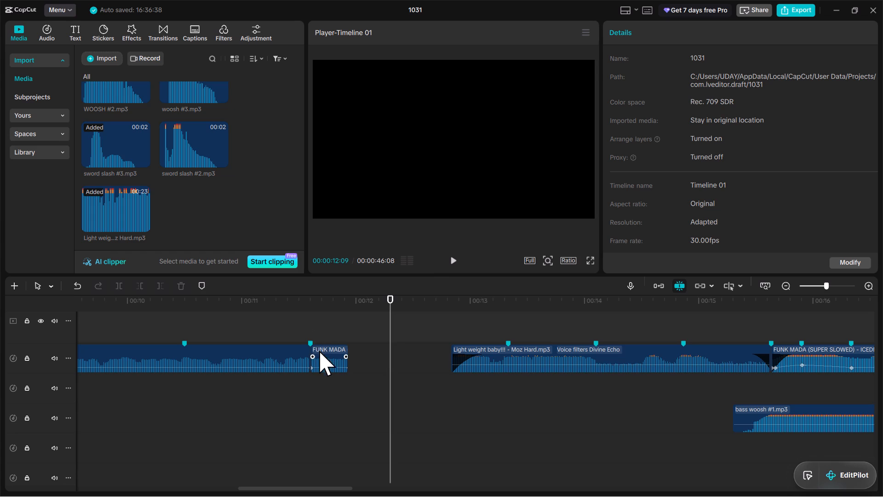
# Slow down the split-off FUNK MADA end piece by setting its duration to 0.5 s.
pyautogui.click(330, 358)
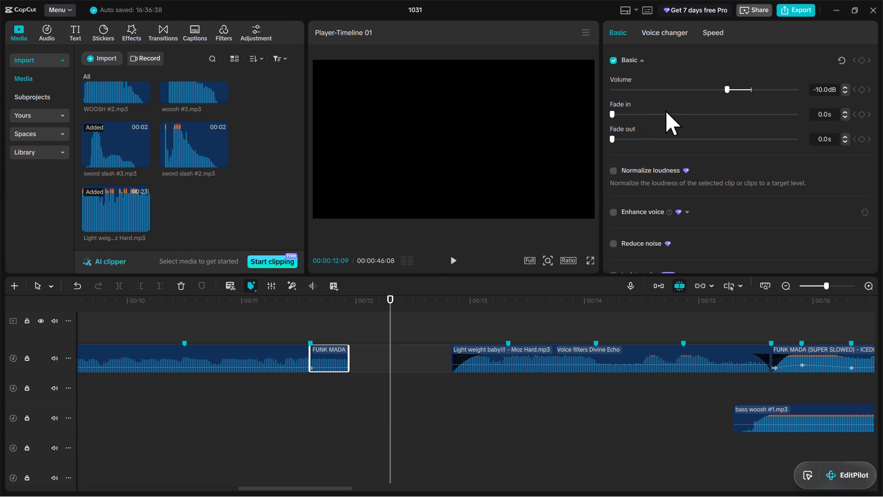
pyautogui.click(654, 32)
pyautogui.click(710, 33)
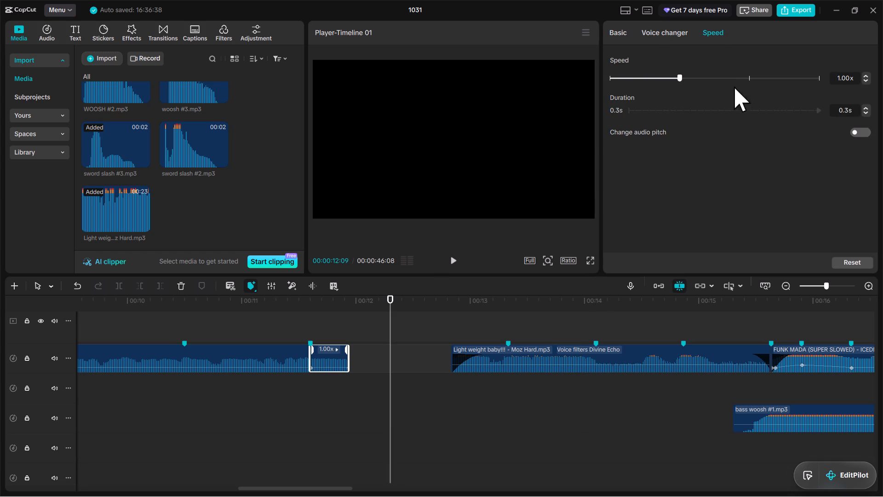
pyautogui.click(848, 110)
pyautogui.press('BackSpace')
pyautogui.press('5')
pyautogui.press('Return')
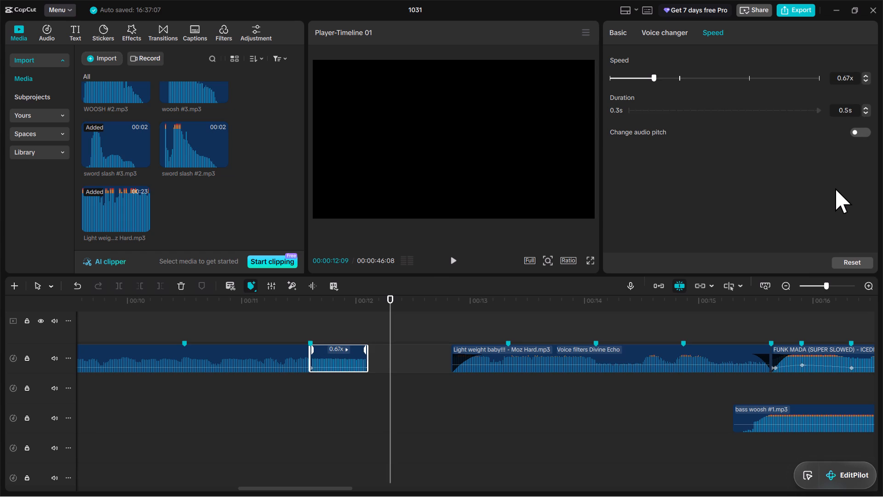
# Play the slowed FUNK MADA end piece from 00:00:11:06 into the gap to check how it sounds.
pyautogui.click(265, 312)
pyautogui.press('space')
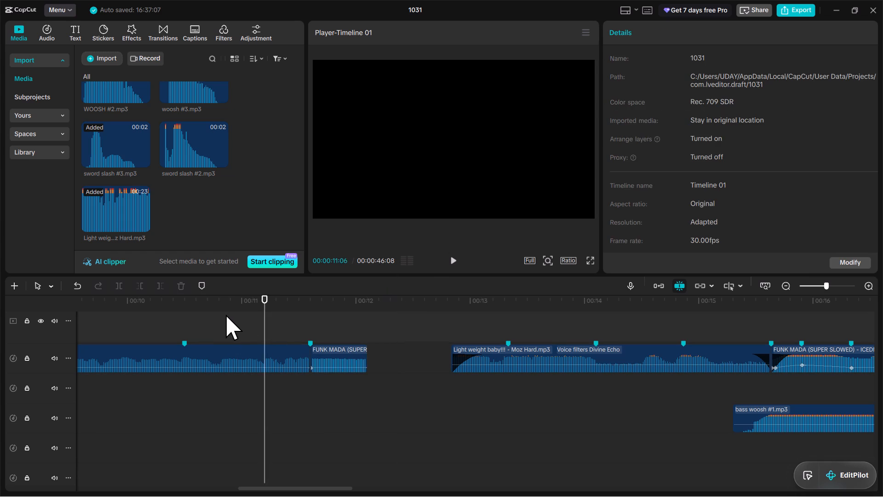
pyautogui.press('space')
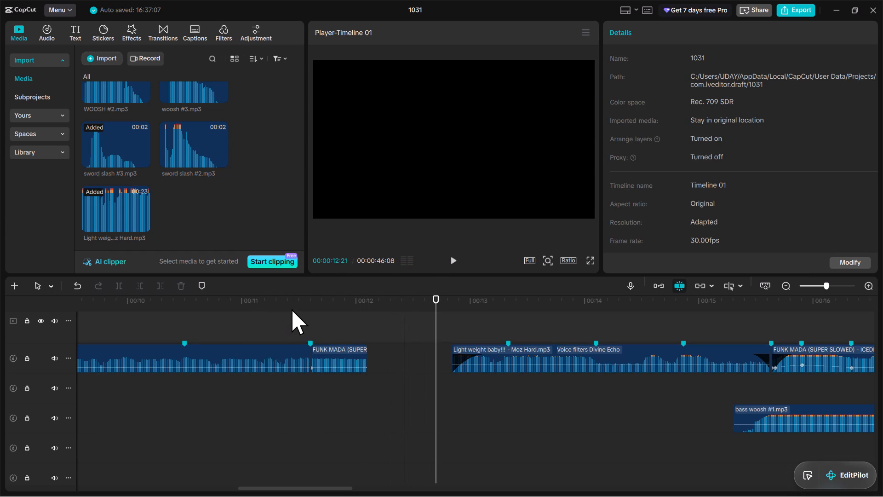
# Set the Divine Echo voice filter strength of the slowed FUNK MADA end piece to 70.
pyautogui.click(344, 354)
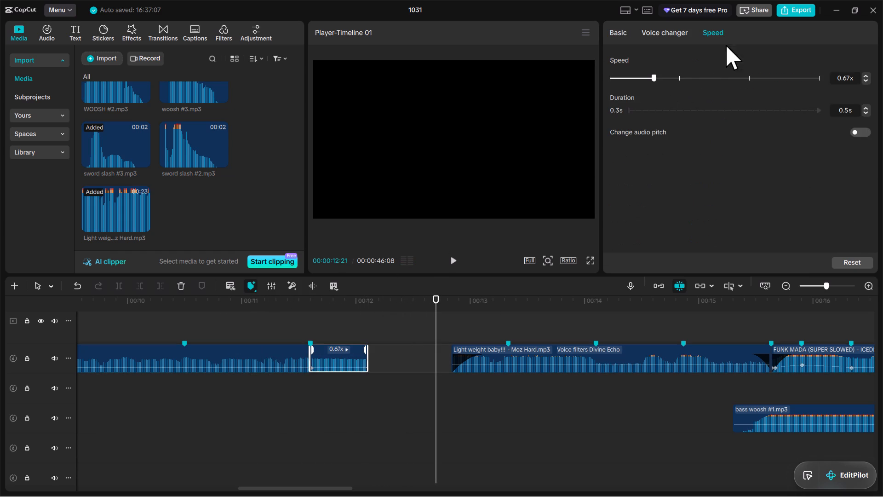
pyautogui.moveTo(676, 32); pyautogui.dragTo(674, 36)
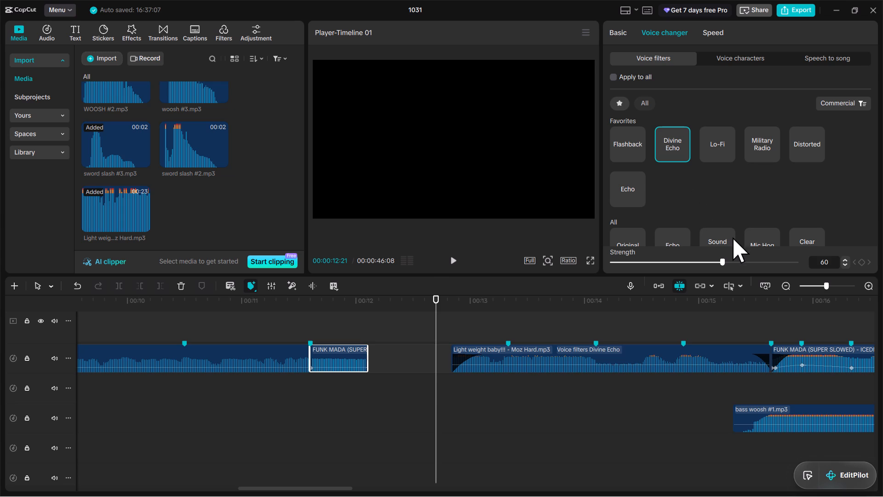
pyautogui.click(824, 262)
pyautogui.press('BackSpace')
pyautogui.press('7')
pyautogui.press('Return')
# Play the end of the first FUNK MADA section into the gap twice to check the stronger echo.
pyautogui.click(190, 313)
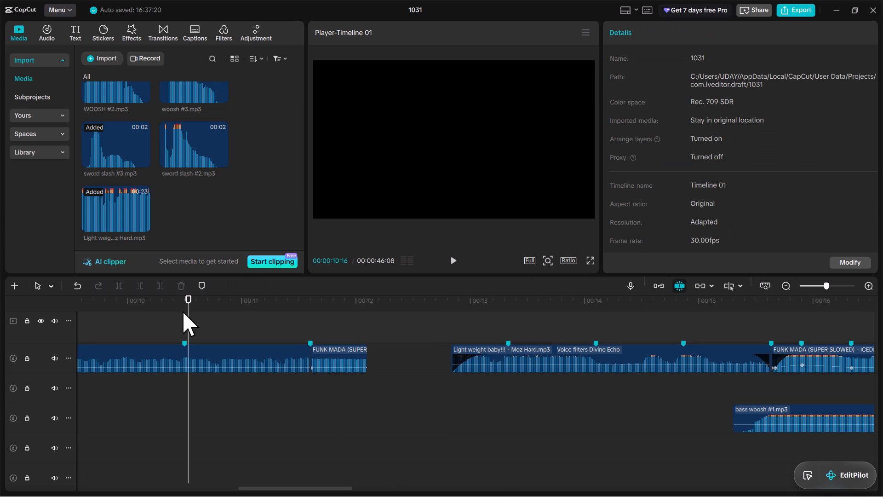
pyautogui.press('space')
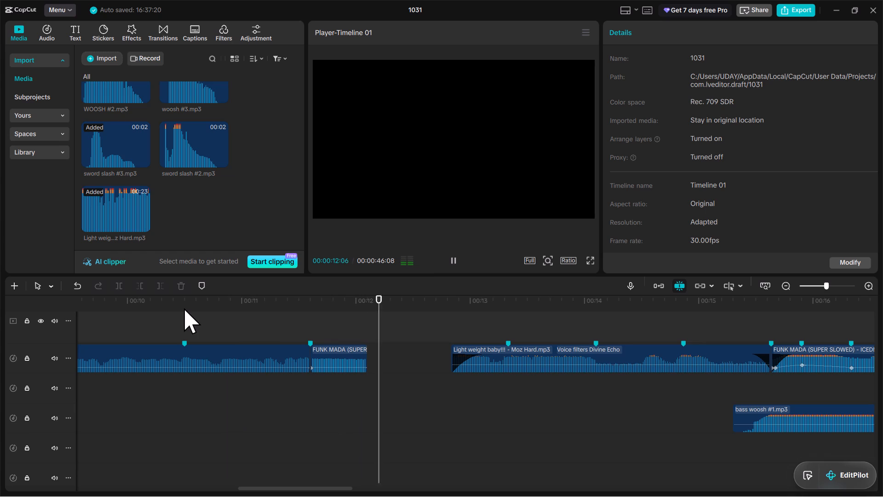
pyautogui.press('space')
pyautogui.click(218, 308)
pyautogui.press('space')
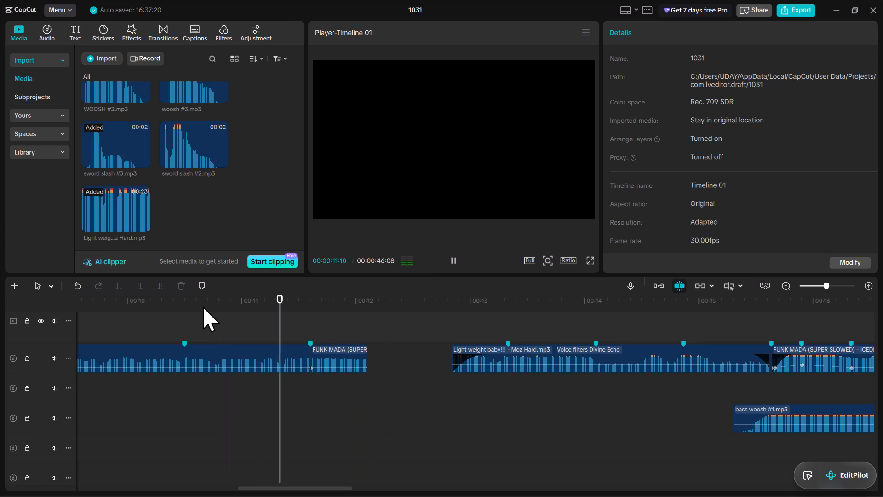
pyautogui.press('space')
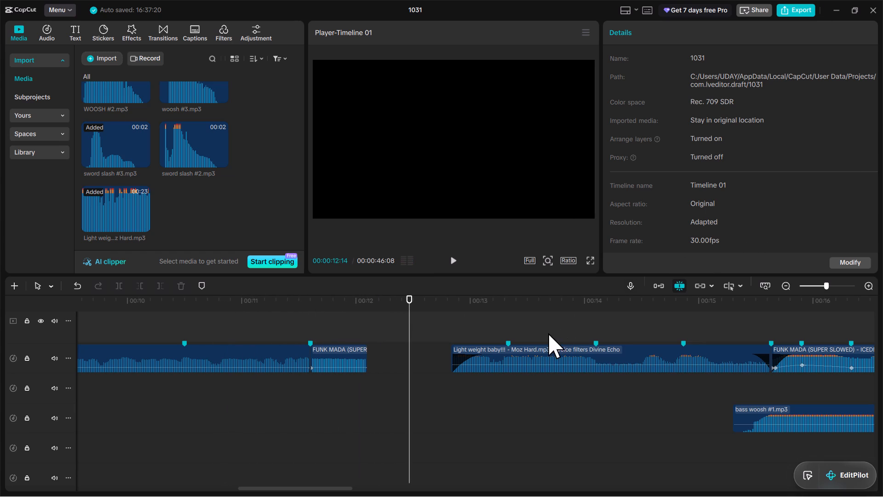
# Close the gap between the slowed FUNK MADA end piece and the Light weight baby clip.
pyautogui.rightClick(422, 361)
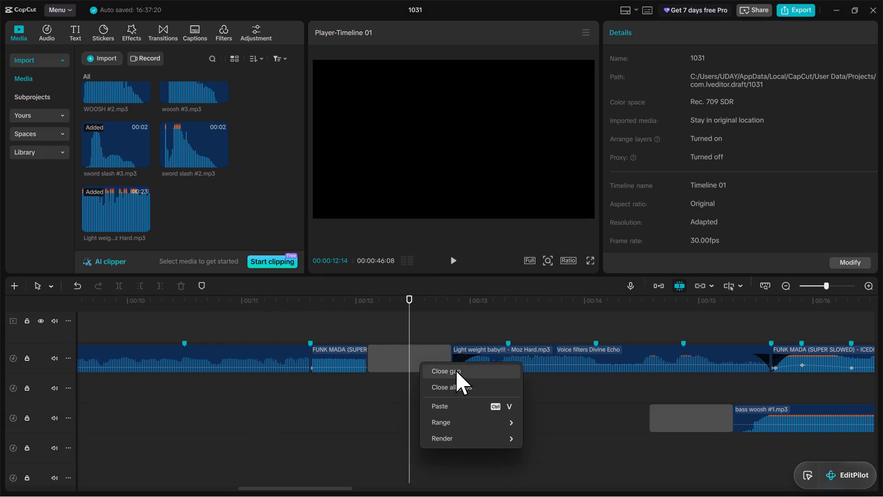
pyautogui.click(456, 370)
# Play the transition from the first FUNK MADA section through Light weight baby into the second FUNK MADA section.
pyautogui.moveTo(828, 286); pyautogui.dragTo(810, 294)
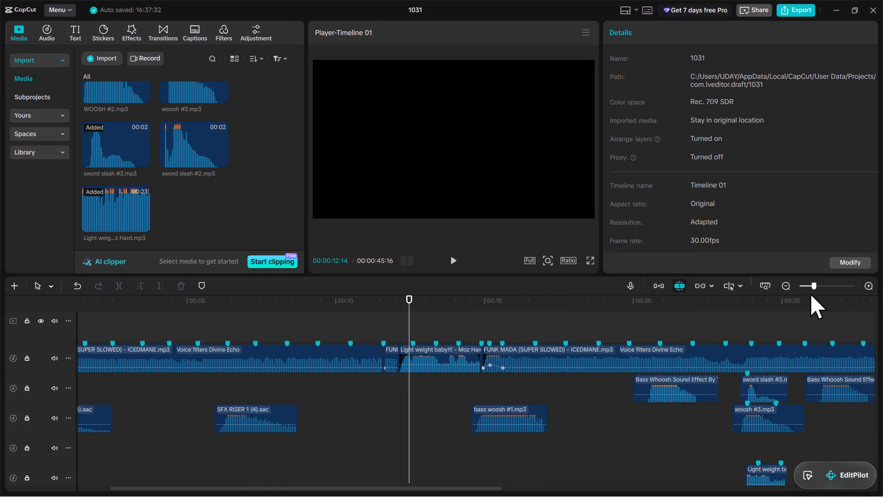
pyautogui.moveTo(810, 294); pyautogui.dragTo(820, 295)
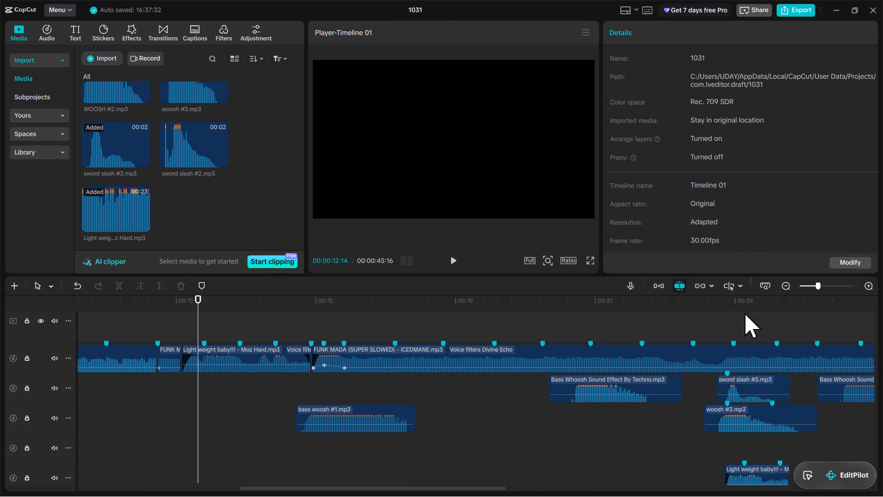
pyautogui.click(149, 311)
pyautogui.click(97, 309)
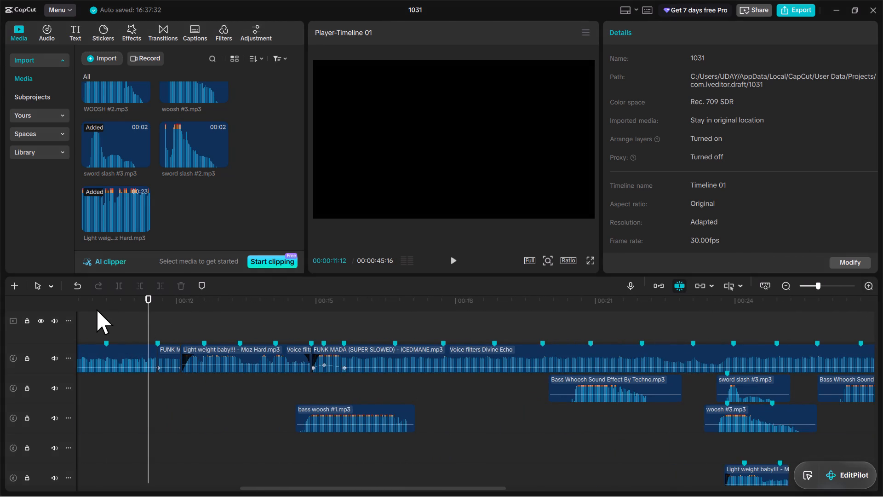
pyautogui.press('space')
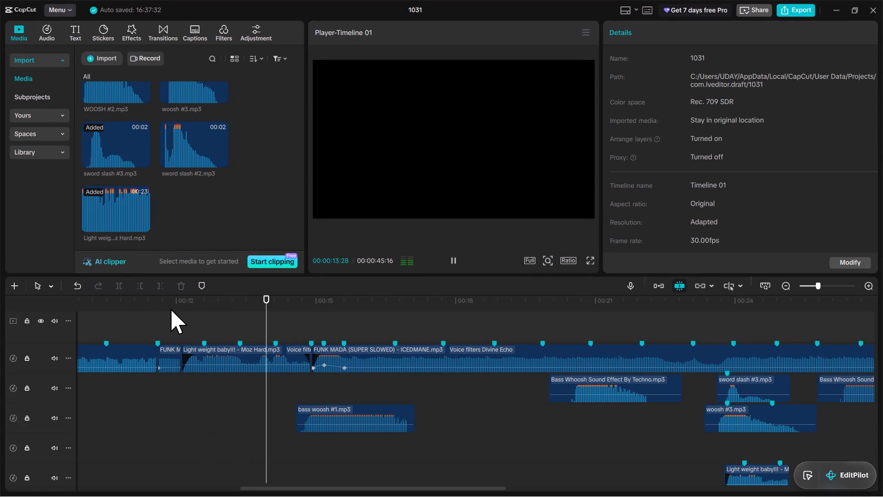
pyautogui.press('space')
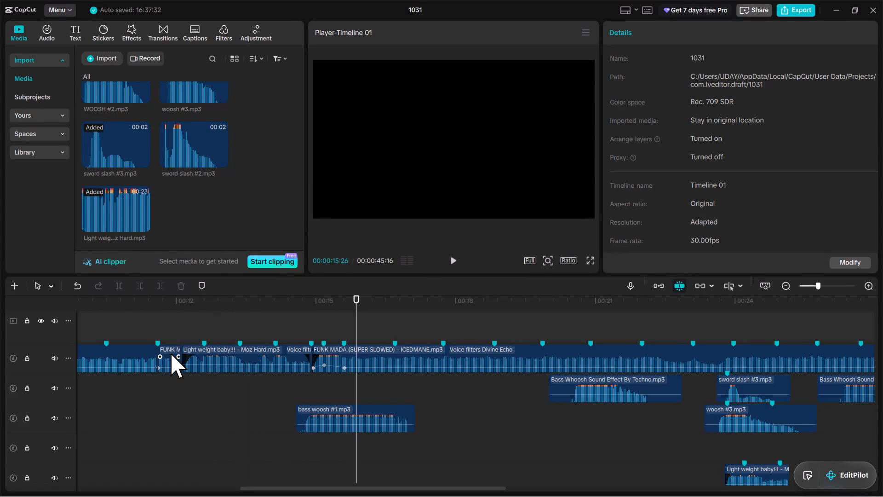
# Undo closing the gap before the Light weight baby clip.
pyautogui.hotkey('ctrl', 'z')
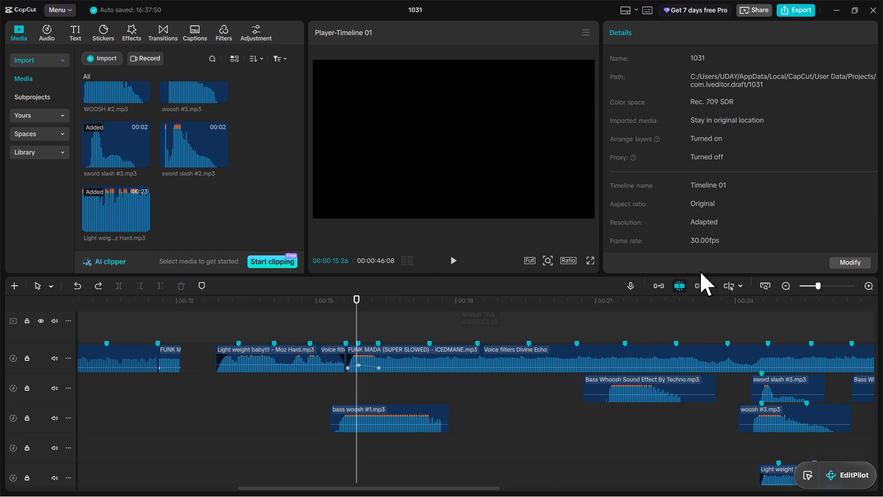
# Move Light weight baby and all clips through the last FUNK MADA piece earlier together, leaving a short gap after the slowed end piece.
pyautogui.moveTo(822, 284); pyautogui.dragTo(810, 294)
pyautogui.moveTo(302, 323); pyautogui.dragTo(307, 379)
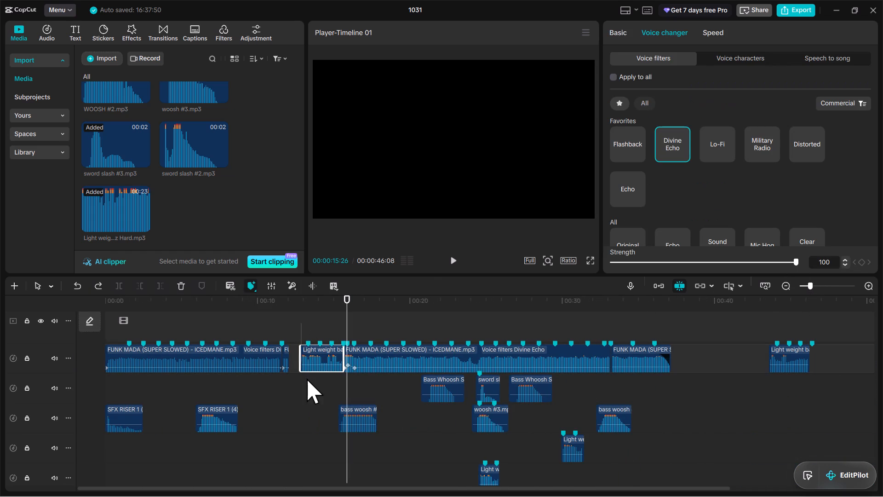
pyautogui.moveTo(307, 379); pyautogui.dragTo(680, 496)
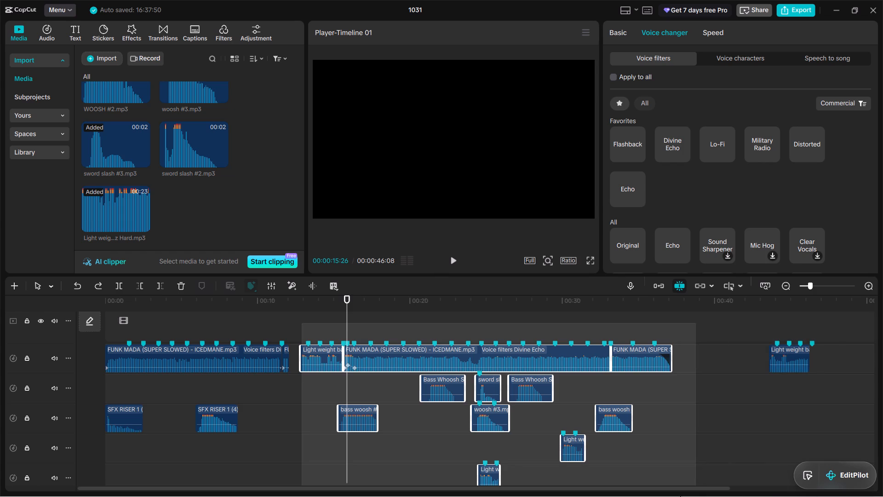
pyautogui.moveTo(680, 496); pyautogui.dragTo(679, 496)
pyautogui.scroll(6, 473, 414)
pyautogui.scroll(3, 360, 371)
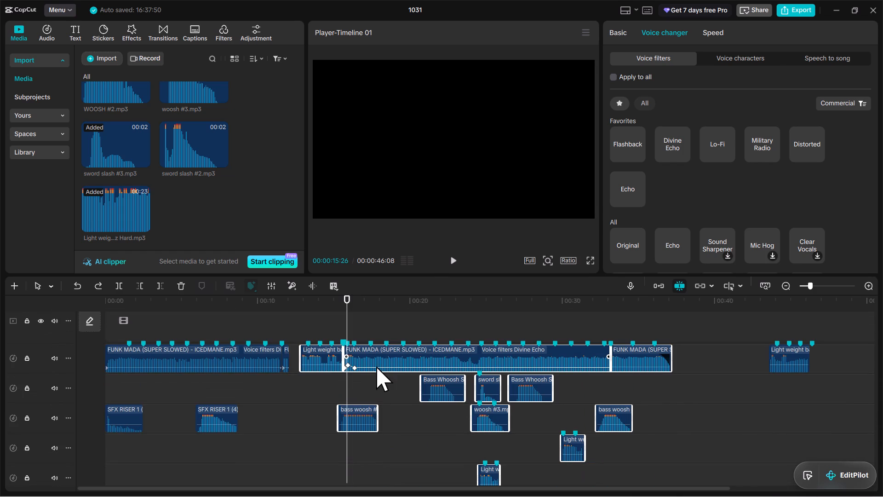
pyautogui.click(292, 304)
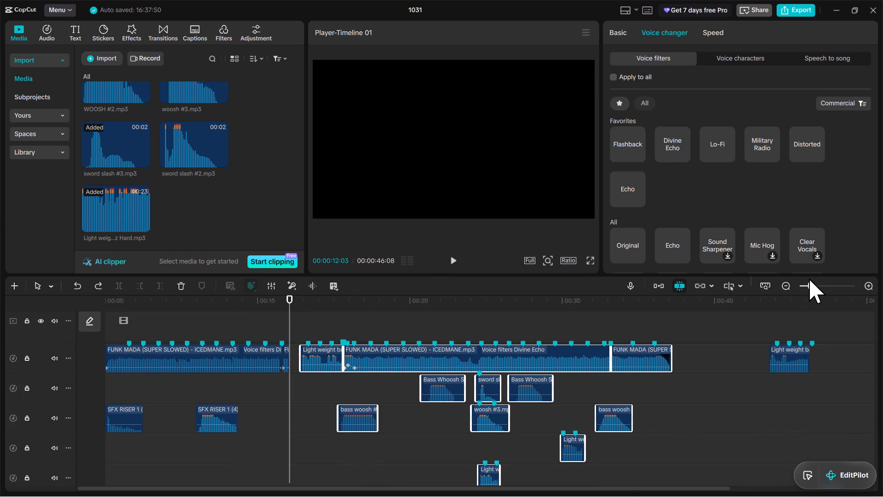
pyautogui.moveTo(811, 287); pyautogui.dragTo(831, 289)
pyautogui.moveTo(630, 355); pyautogui.dragTo(626, 355)
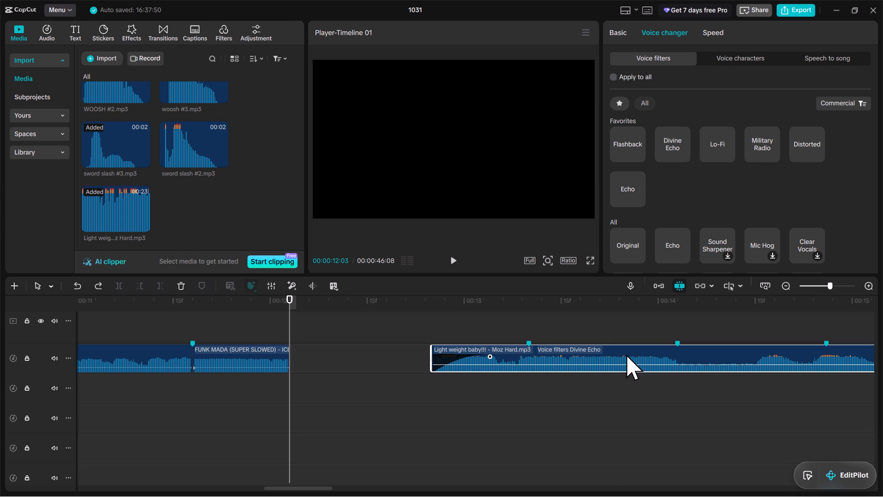
pyautogui.moveTo(626, 355); pyautogui.dragTo(544, 356)
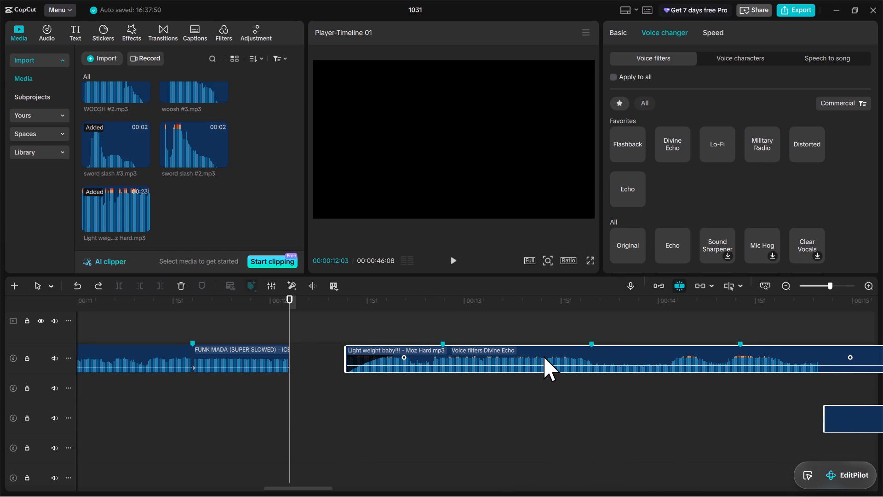
pyautogui.moveTo(544, 356); pyautogui.dragTo(541, 354)
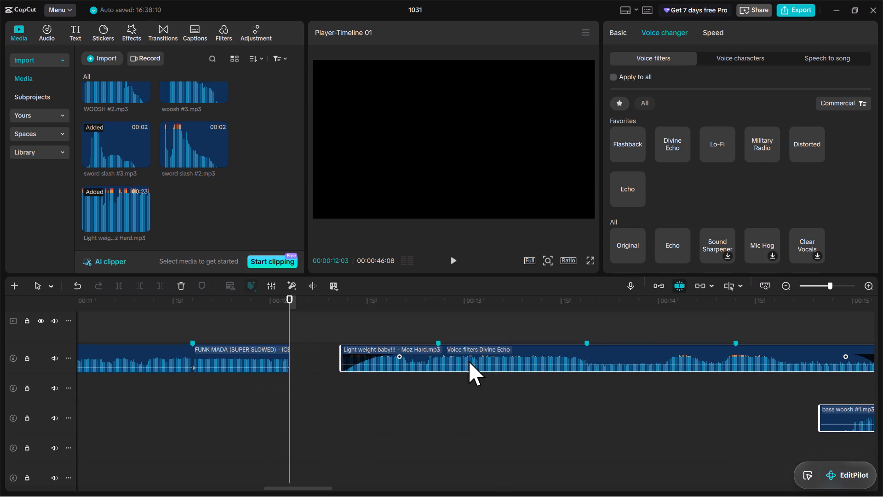
pyautogui.moveTo(512, 354); pyautogui.dragTo(487, 355)
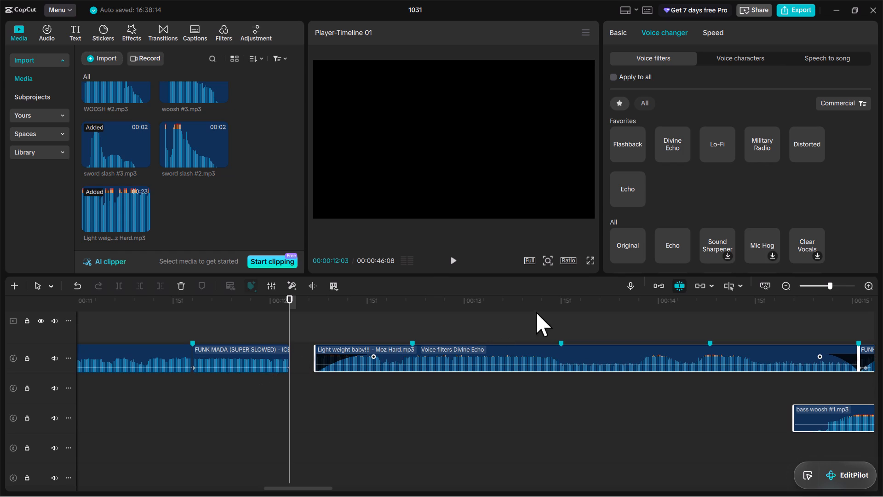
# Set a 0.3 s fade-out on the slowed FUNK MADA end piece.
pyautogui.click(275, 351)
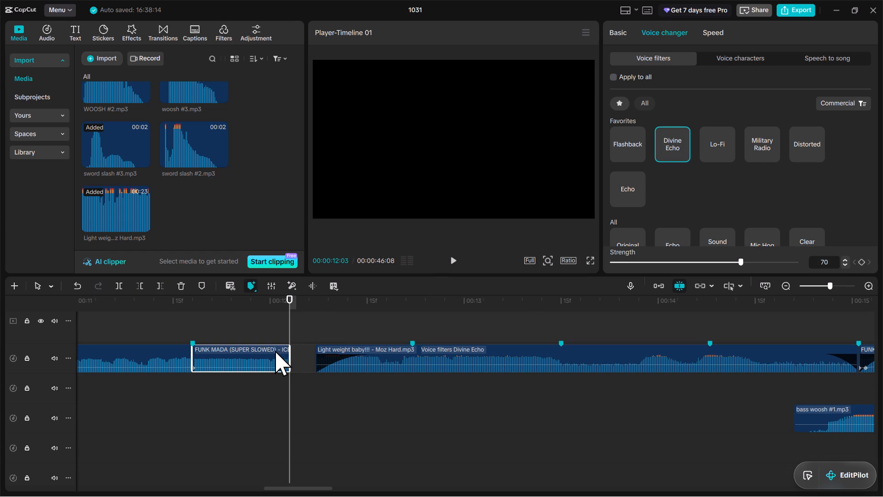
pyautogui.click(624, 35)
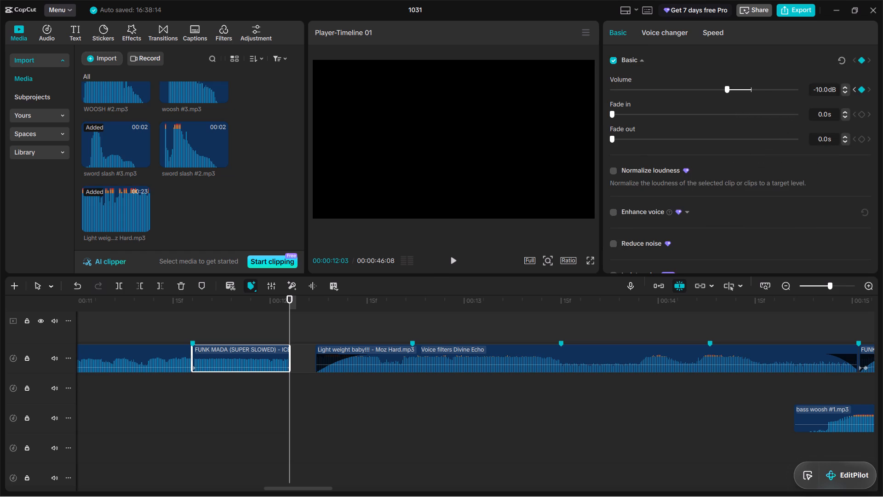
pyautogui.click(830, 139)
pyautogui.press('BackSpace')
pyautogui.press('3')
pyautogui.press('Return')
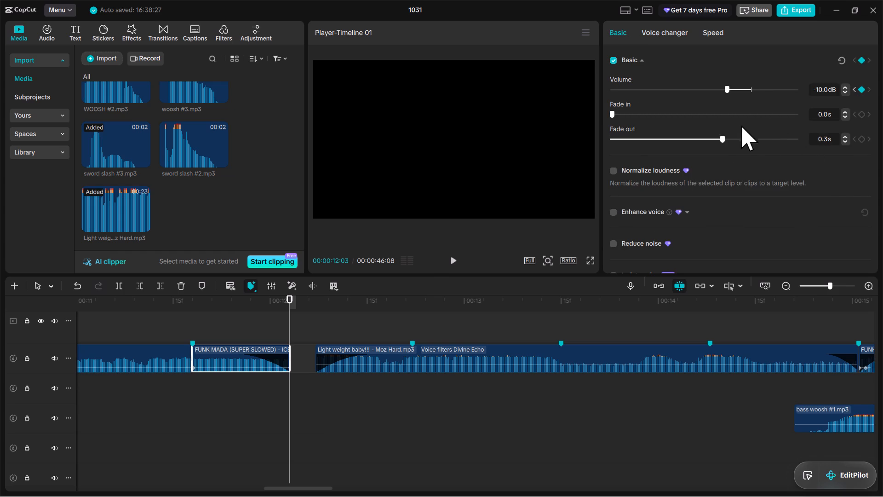
# Play from the end of the first FUNK MADA section through Light weight baby to check the tightened transition.
pyautogui.moveTo(829, 287); pyautogui.dragTo(808, 296)
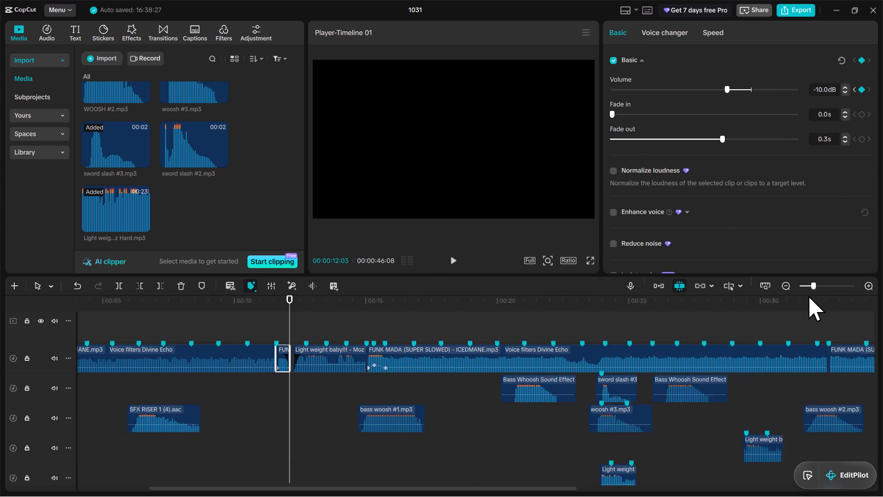
pyautogui.moveTo(808, 296); pyautogui.dragTo(809, 296)
pyautogui.click(273, 296)
pyautogui.press('space')
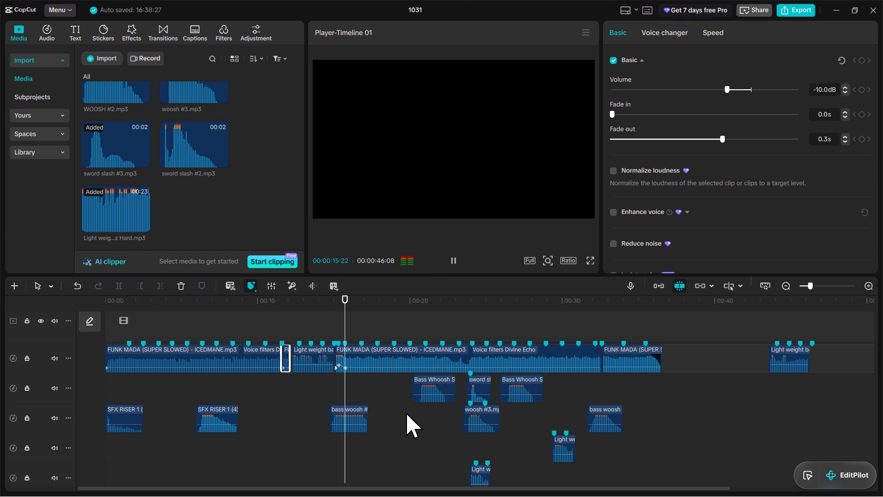
pyautogui.press('space')
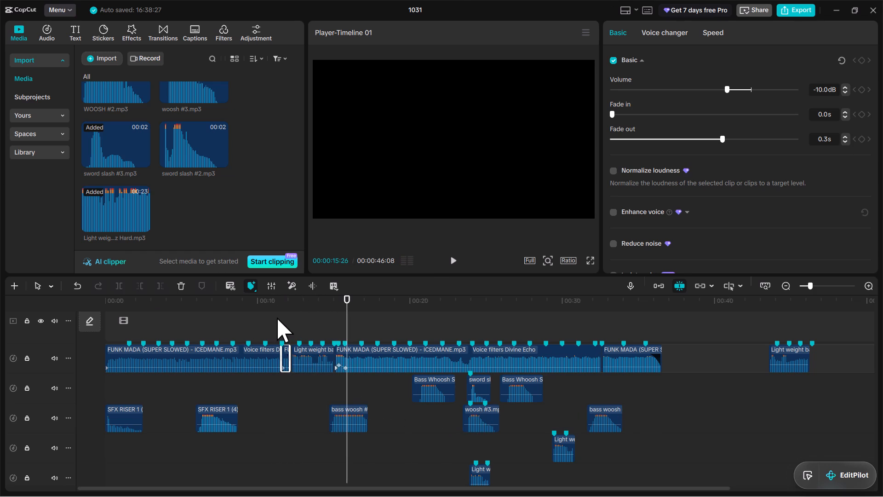
# Delete the slowed FUNK MADA end piece before Light weight baby.
pyautogui.click(272, 316)
pyautogui.moveTo(812, 287); pyautogui.dragTo(843, 291)
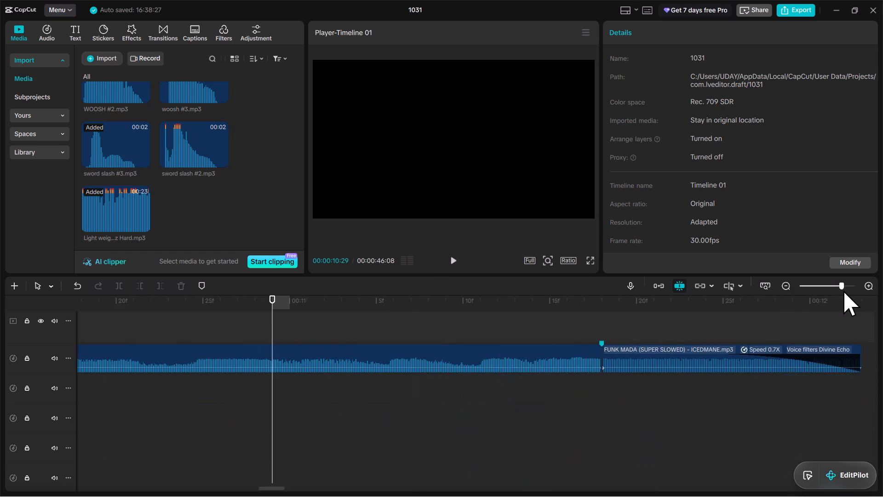
pyautogui.moveTo(843, 291); pyautogui.dragTo(829, 301)
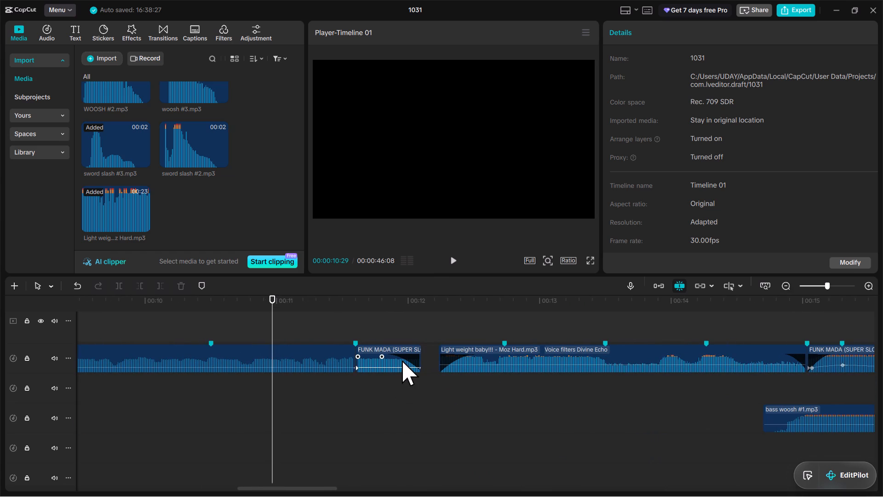
pyautogui.click(402, 360)
pyautogui.press('BackSpace')
# Extend the end of the first FUNK MADA clip to about 12 s, just short of Light weight baby, and play the transition.
pyautogui.click(332, 361)
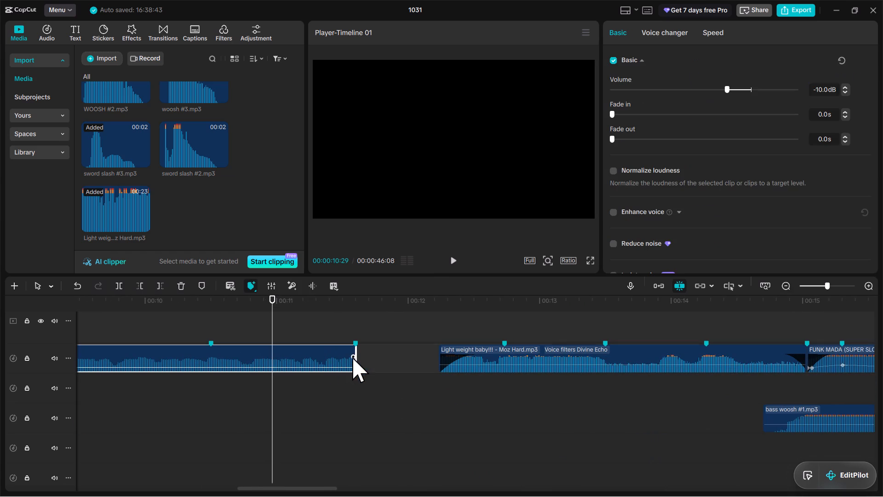
pyautogui.moveTo(357, 359); pyautogui.dragTo(433, 365)
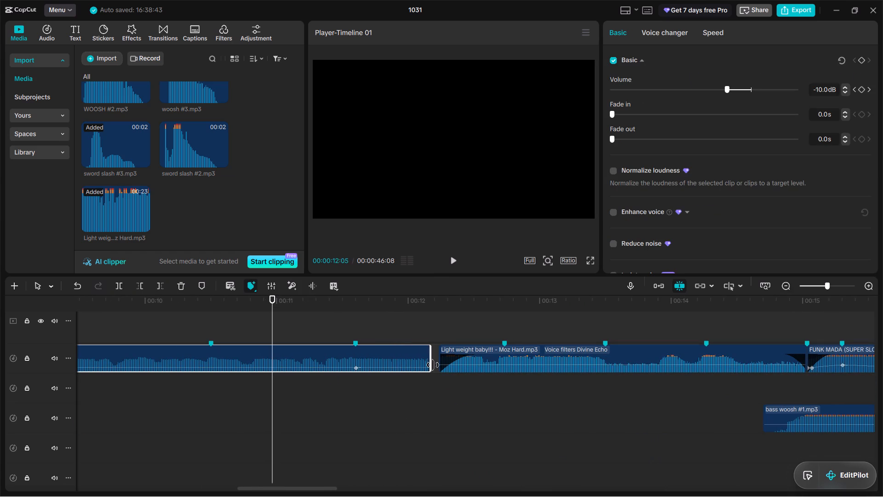
pyautogui.moveTo(433, 365); pyautogui.dragTo(409, 375)
pyautogui.press('space')
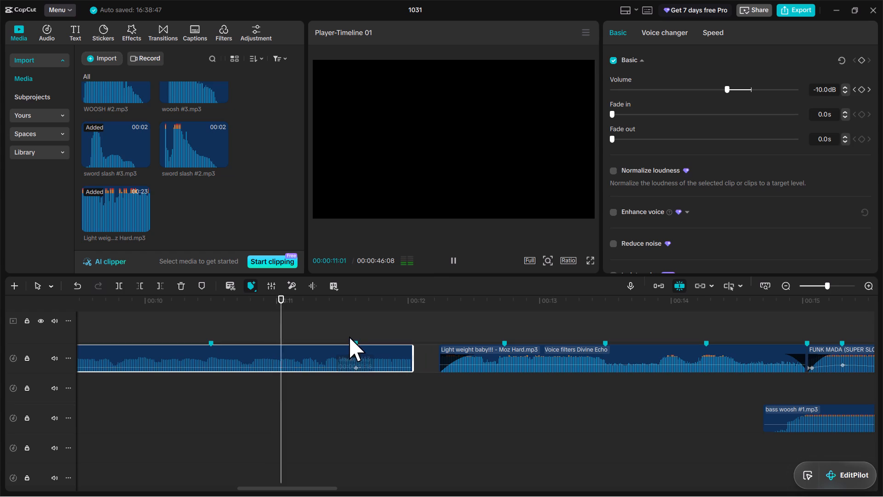
pyautogui.press('space')
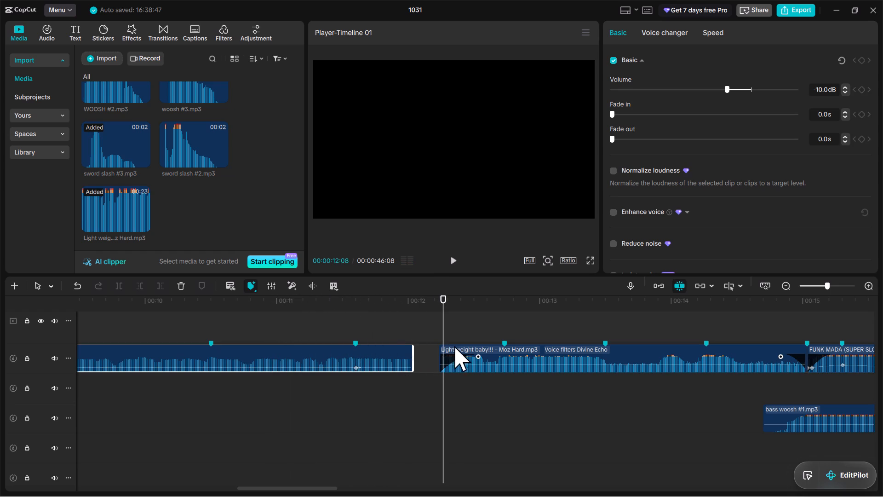
# Close the gap between the first FUNK MADA clip and Light weight baby.
pyautogui.rightClick(426, 355)
pyautogui.click(463, 365)
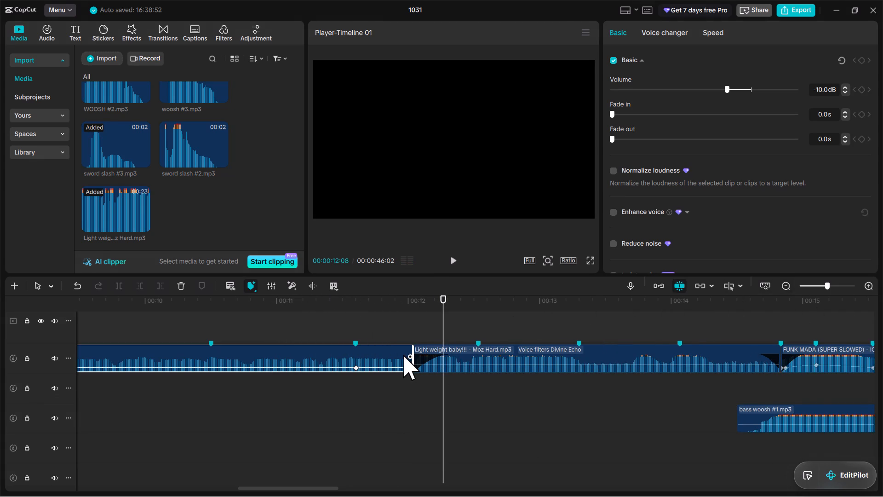
# Set a 0.5 s fade-out on the first FUNK MADA clip.
pyautogui.moveTo(615, 139); pyautogui.dragTo(631, 140)
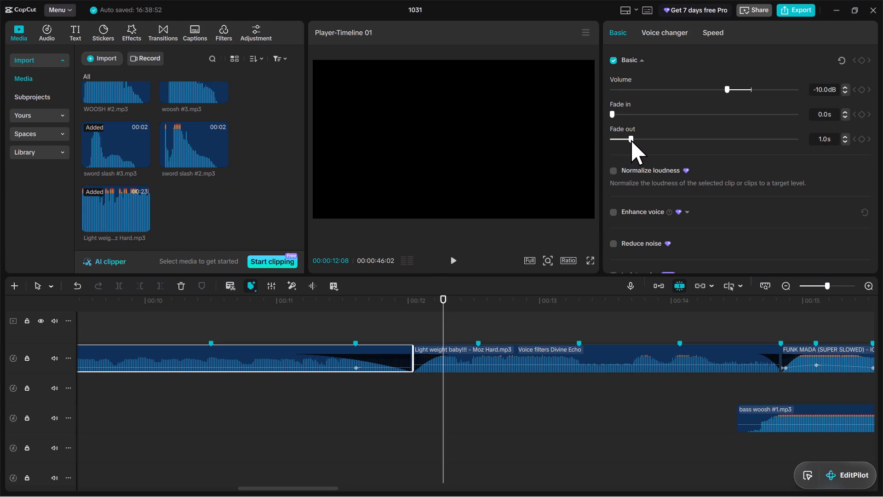
pyautogui.moveTo(631, 140); pyautogui.dragTo(622, 147)
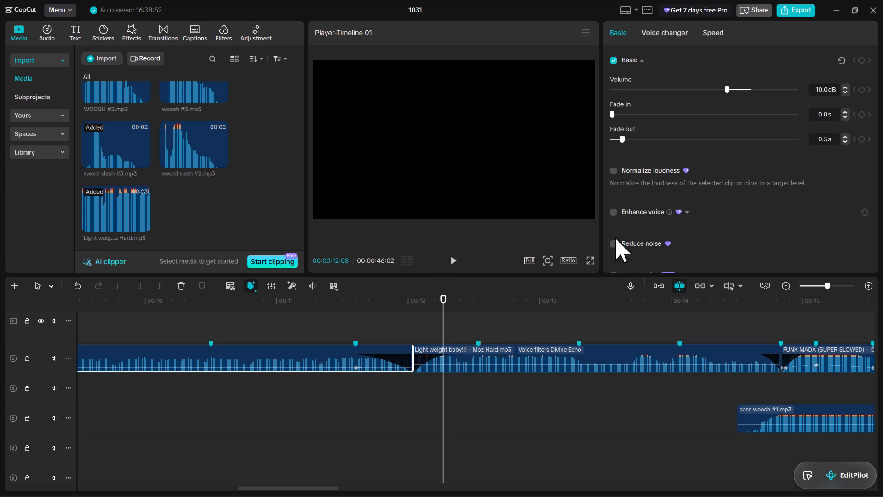
# Play from about 10 s through the second FUNK MADA section up to the Light weight baby clip near 29 s.
pyautogui.moveTo(826, 286); pyautogui.dragTo(812, 289)
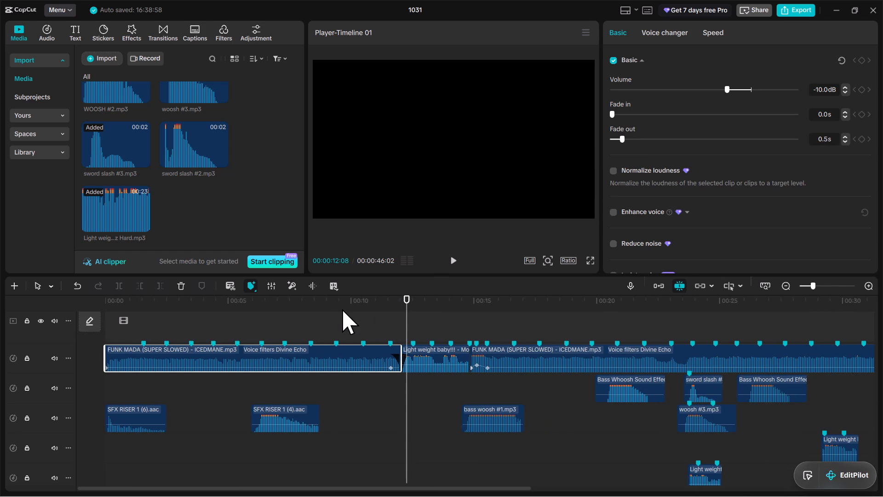
pyautogui.click(344, 307)
pyautogui.press('space')
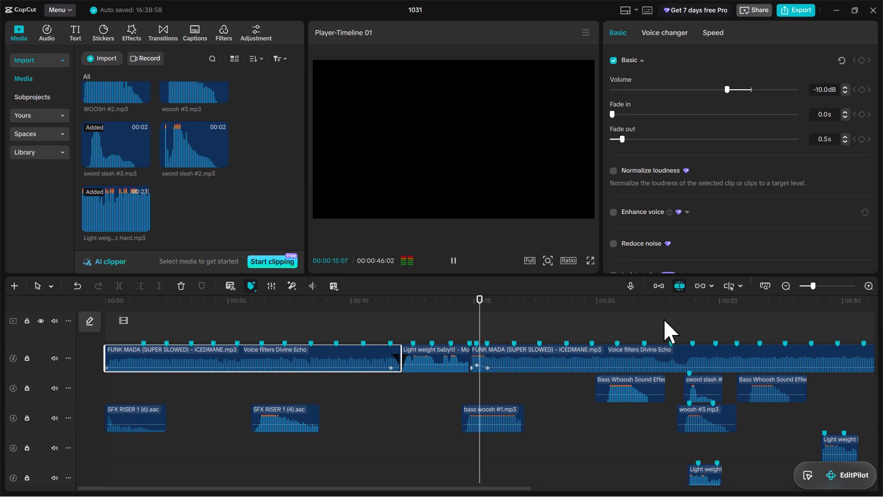
pyautogui.moveTo(811, 285); pyautogui.dragTo(808, 292)
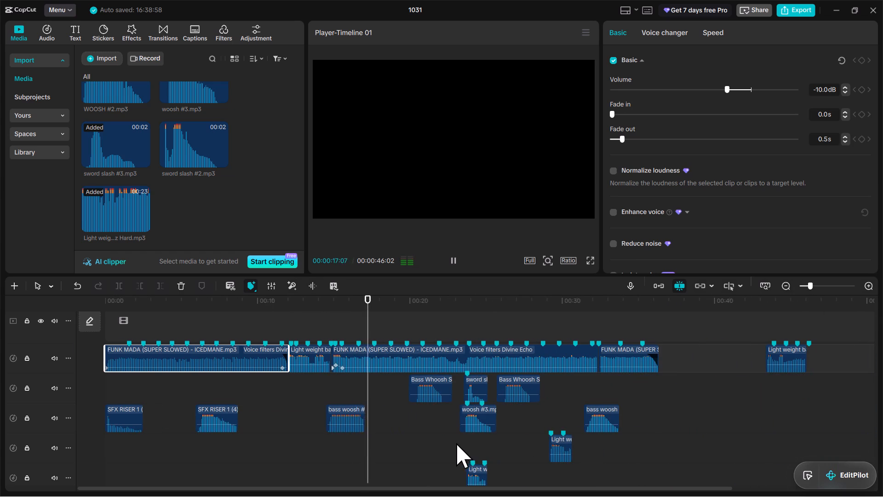
pyautogui.scroll(-2, 438, 437)
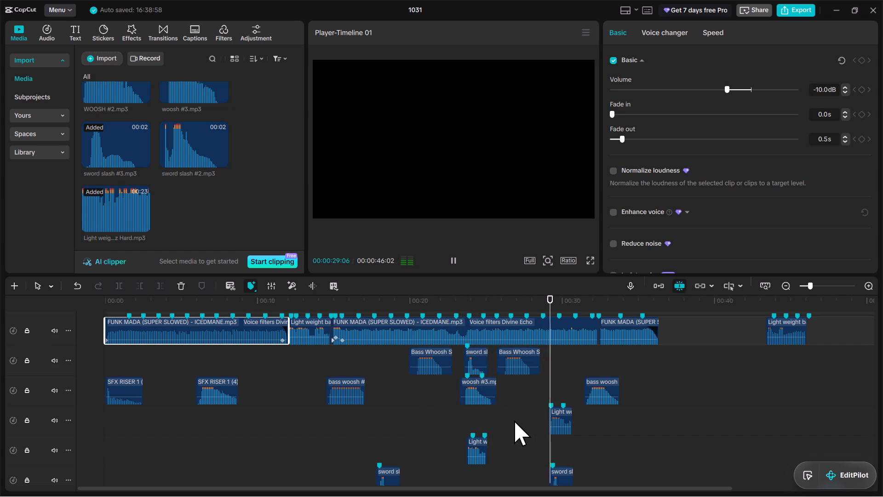
pyautogui.press('space')
# Listen to the passage around 29 s and shift its Light weight baby clip about 0.1 s later.
pyautogui.click(532, 389)
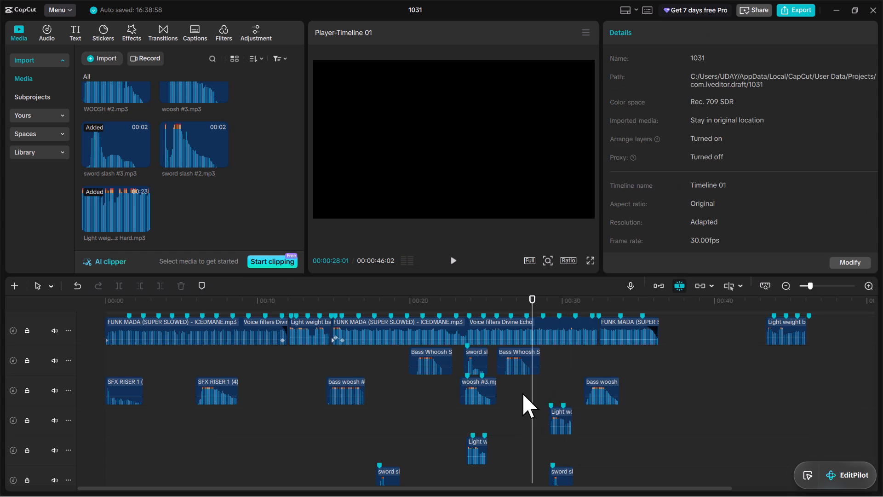
pyautogui.press('space')
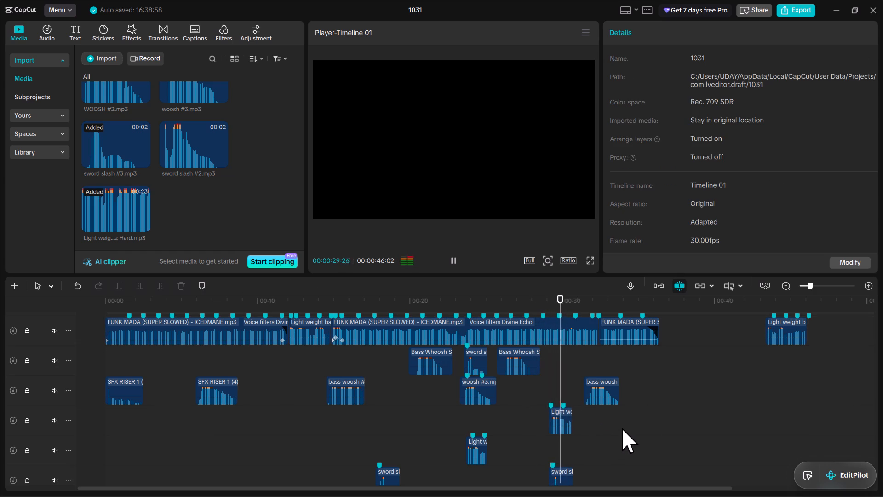
pyautogui.press('space')
pyautogui.moveTo(813, 288); pyautogui.dragTo(826, 289)
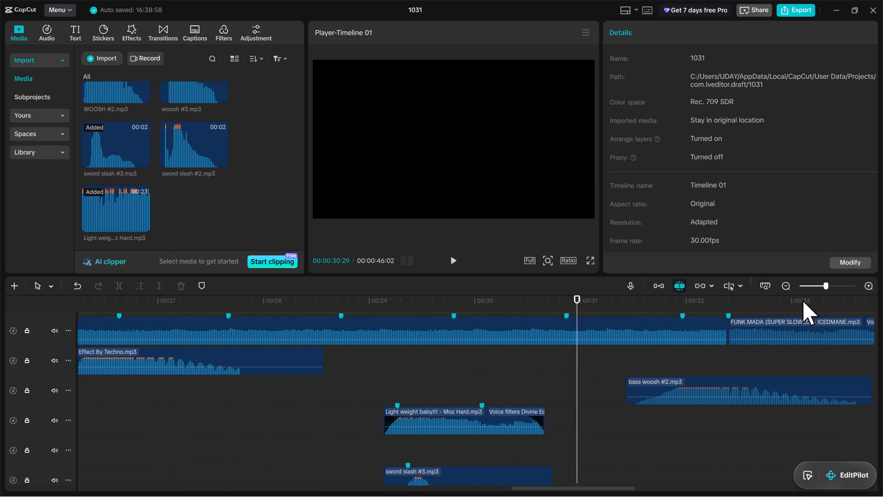
pyautogui.click(366, 373)
pyautogui.press('space')
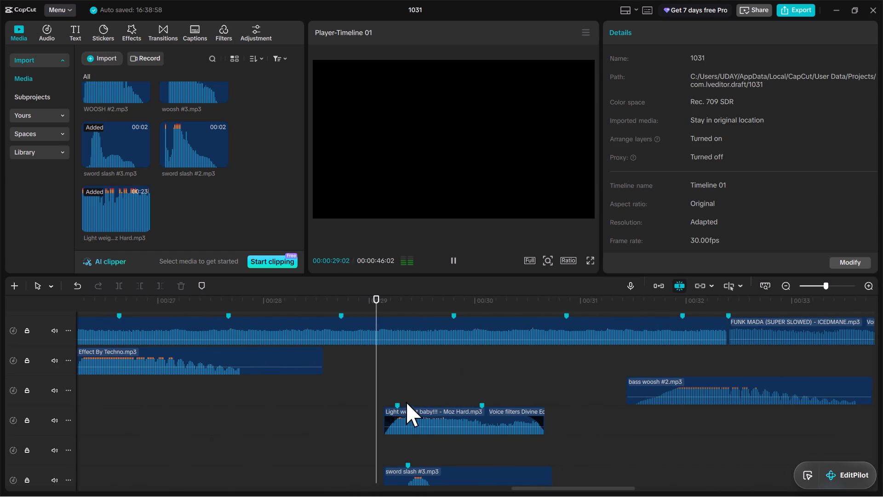
pyautogui.press('space')
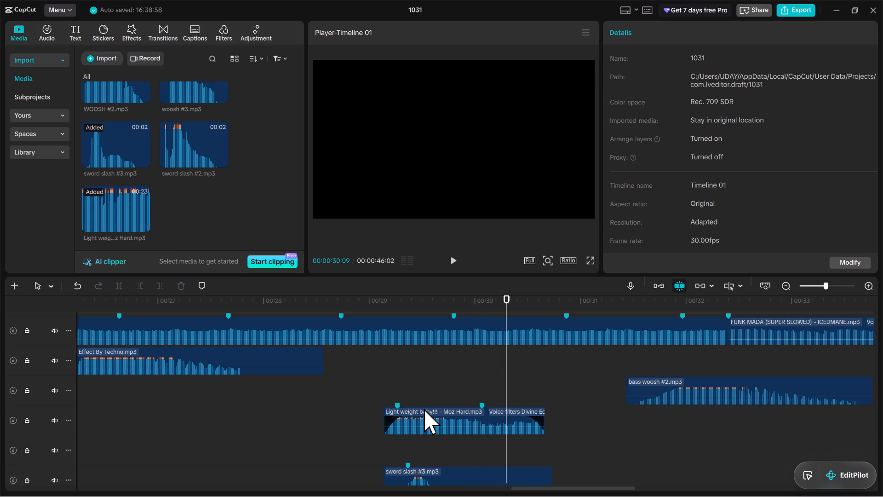
pyautogui.moveTo(424, 410); pyautogui.dragTo(438, 411)
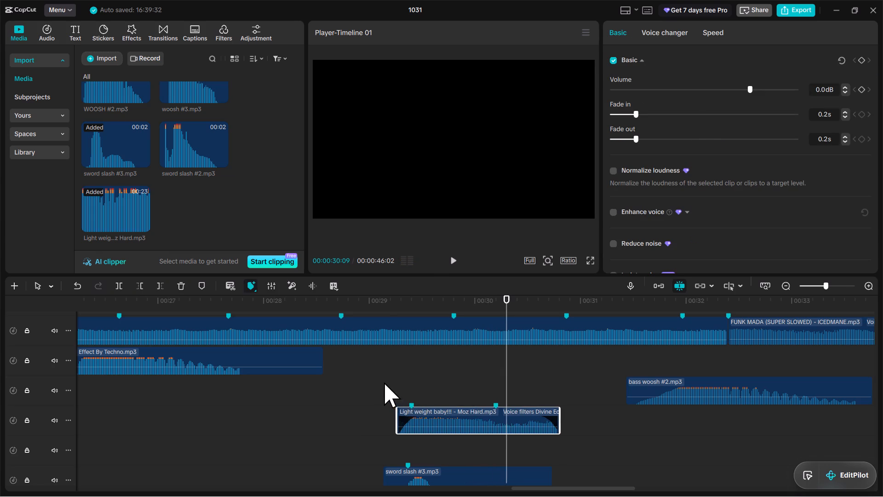
pyautogui.click(384, 382)
pyautogui.press('space')
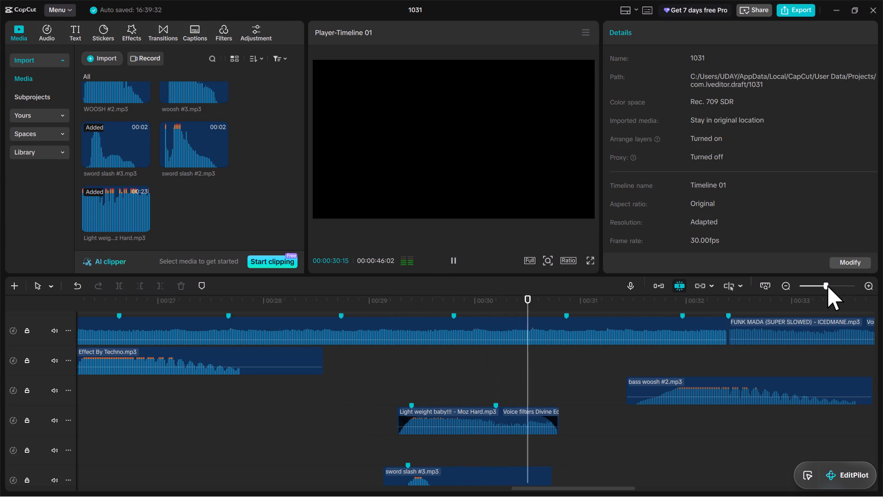
# Play the spare Light weight baby clip at the end of the timeline to find a phrase to cut out.
pyautogui.moveTo(833, 284); pyautogui.dragTo(812, 289)
pyautogui.moveTo(812, 289); pyautogui.dragTo(825, 289)
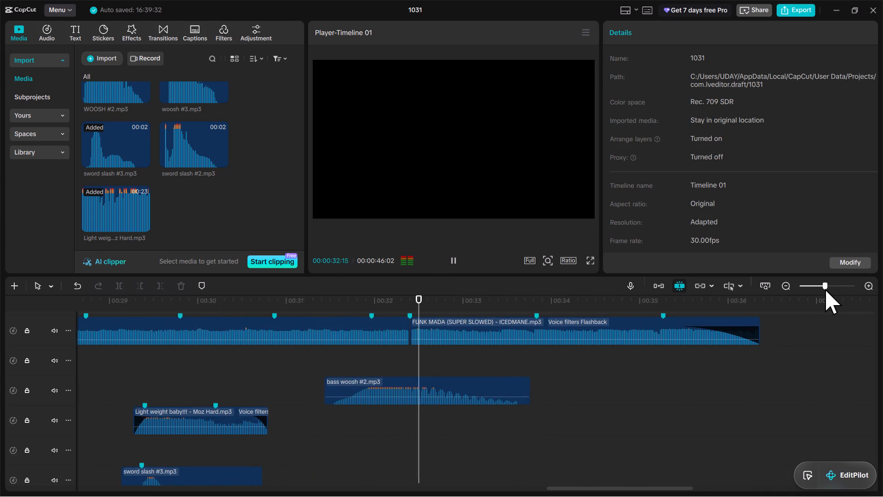
pyautogui.moveTo(825, 289); pyautogui.dragTo(810, 296)
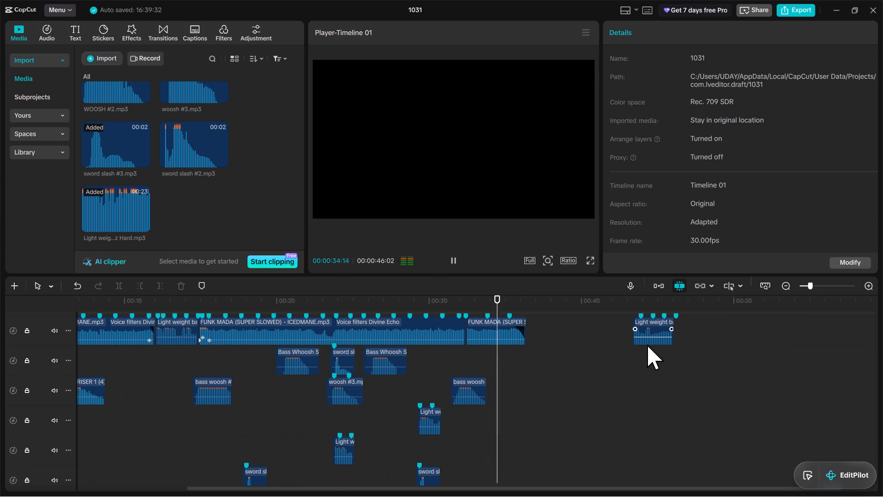
pyautogui.click(646, 345)
pyautogui.click(637, 348)
pyautogui.press('space')
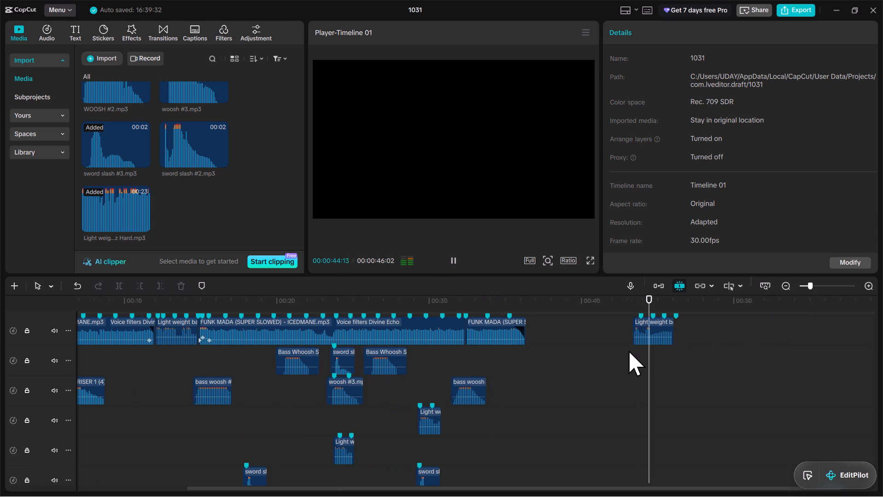
pyautogui.press('space')
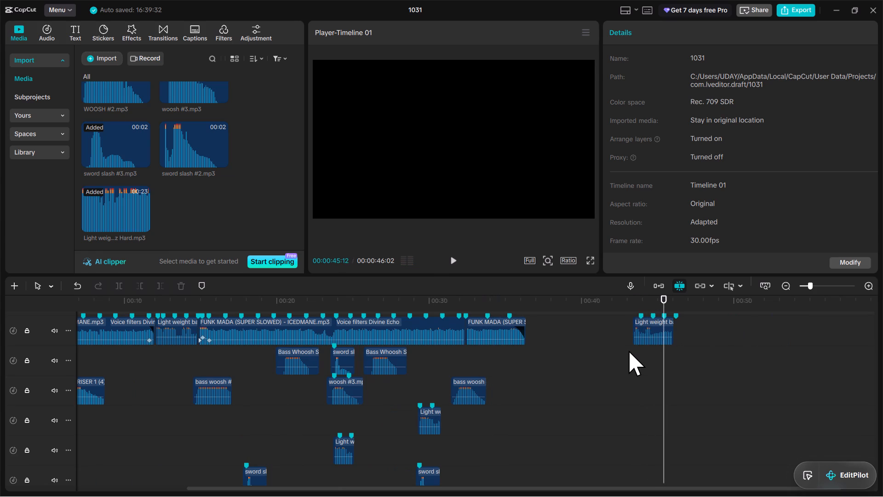
pyautogui.click(229, 422)
pyautogui.click(646, 300)
pyautogui.click(634, 305)
pyautogui.press('space')
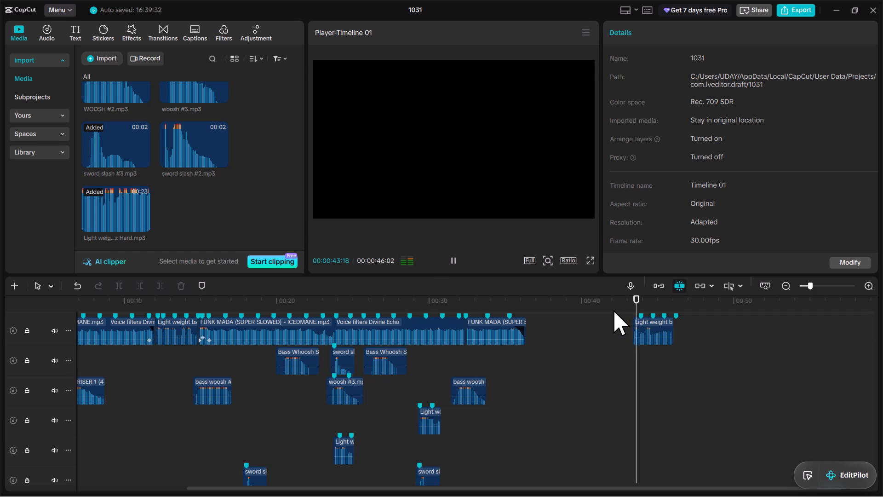
pyautogui.press('space')
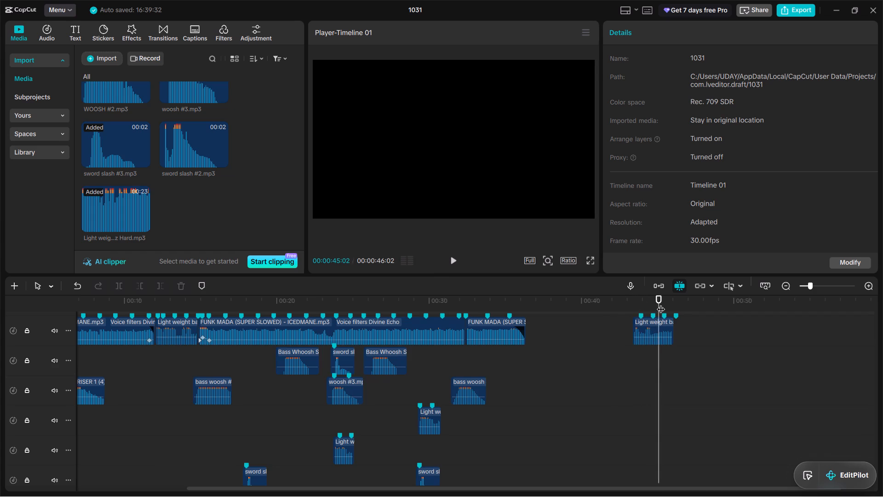
# Split the spare Light weight baby clip at 00:00:44:12.
pyautogui.moveTo(660, 304); pyautogui.dragTo(647, 308)
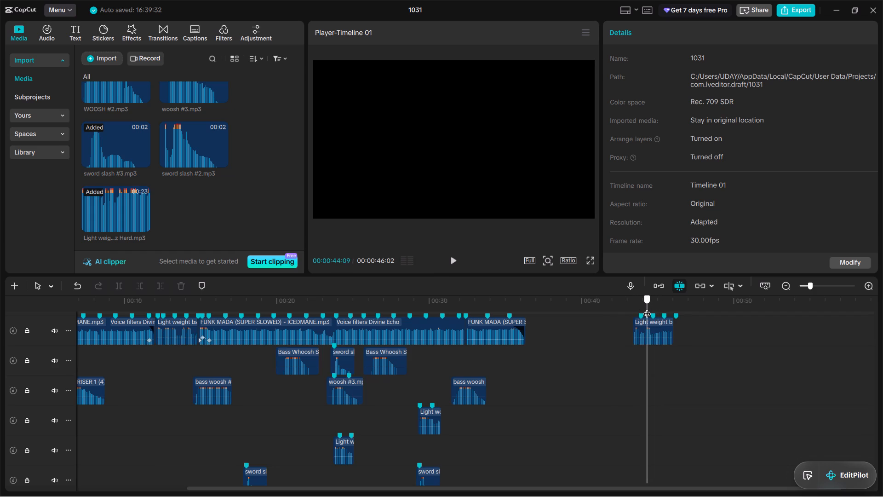
pyautogui.moveTo(647, 308); pyautogui.dragTo(646, 308)
pyautogui.press('space')
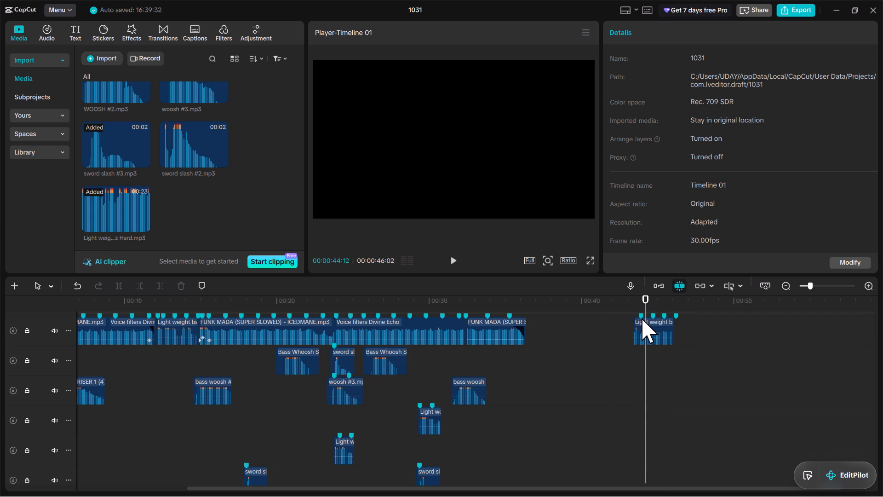
pyautogui.click(642, 319)
pyautogui.press('s')
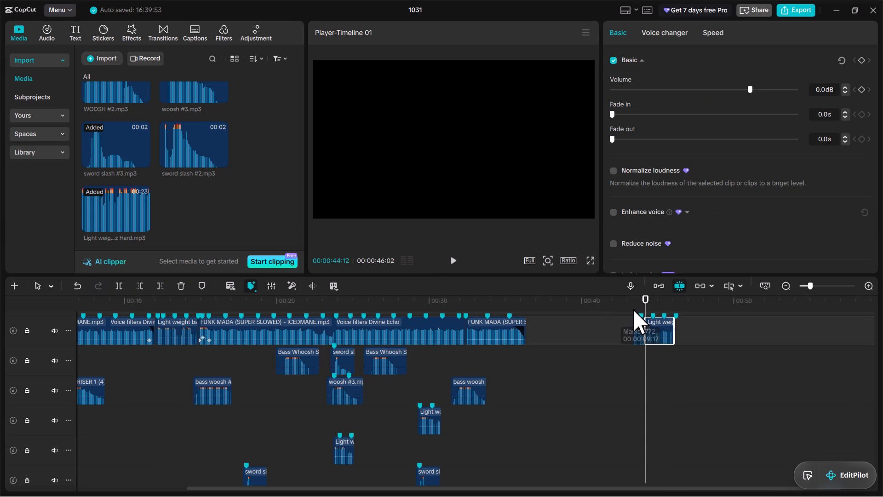
# Listen to the first split piece and move the longer second piece one track down, starting at about 45 s.
pyautogui.moveTo(813, 282); pyautogui.dragTo(828, 283)
pyautogui.moveTo(815, 283); pyautogui.dragTo(825, 283)
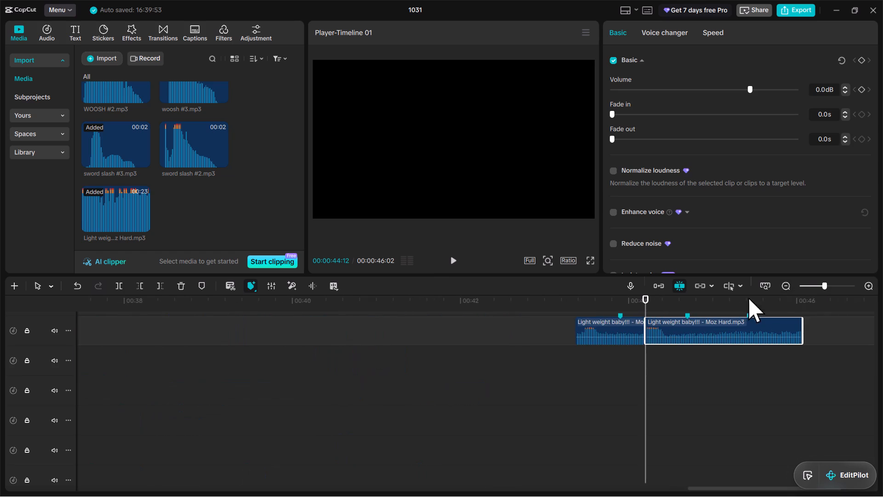
pyautogui.click(566, 302)
pyautogui.press('space')
pyautogui.press('space')
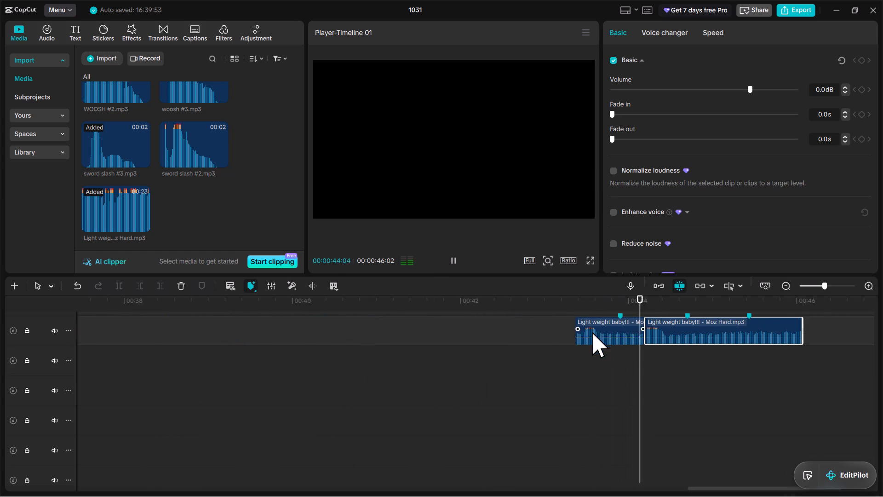
pyautogui.moveTo(717, 332); pyautogui.dragTo(776, 358)
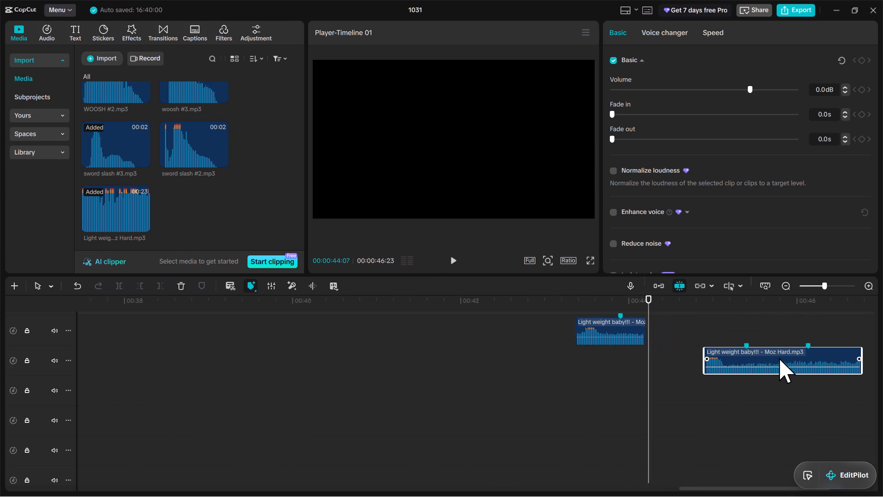
# Move the short first piece to about 21 s, on the track of the Light weight baby clip near 29 s.
pyautogui.moveTo(826, 286); pyautogui.dragTo(811, 291)
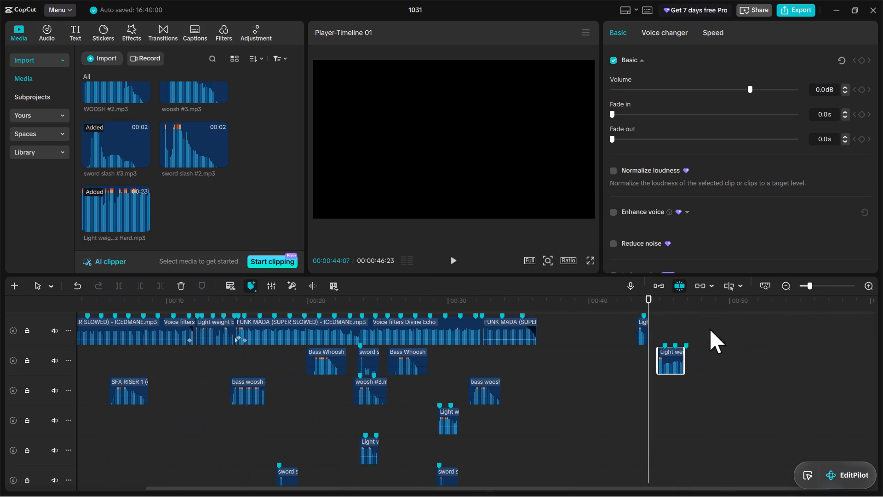
pyautogui.moveTo(642, 335); pyautogui.dragTo(378, 448)
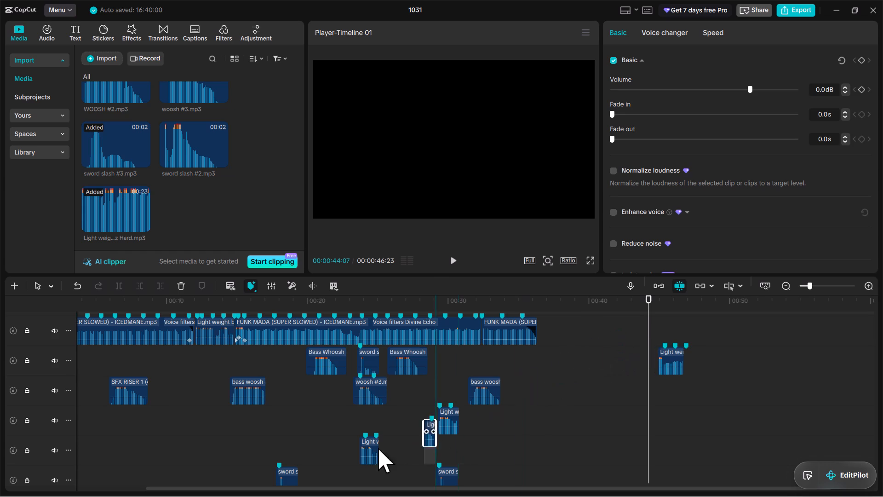
pyautogui.moveTo(378, 448); pyautogui.dragTo(327, 416)
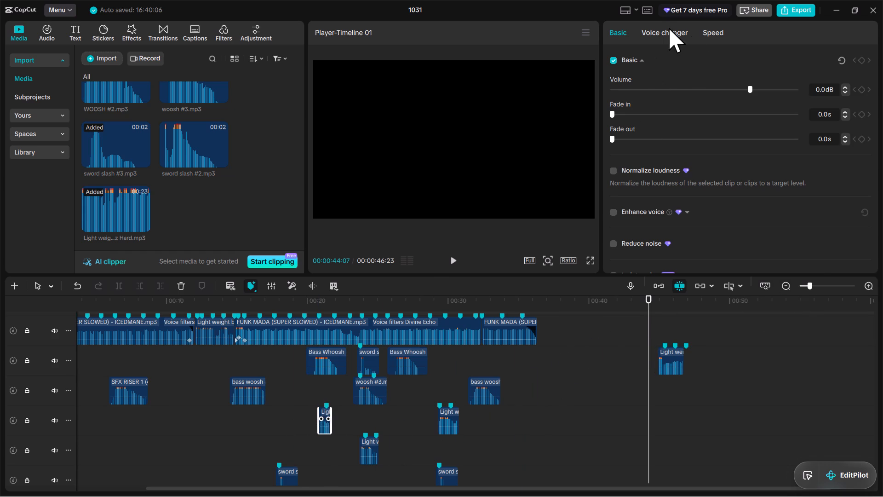
# Apply the Divine Echo voice filter to the short Light weight baby piece at about 21 s.
pyautogui.moveTo(665, 27); pyautogui.dragTo(667, 32)
pyautogui.click(673, 143)
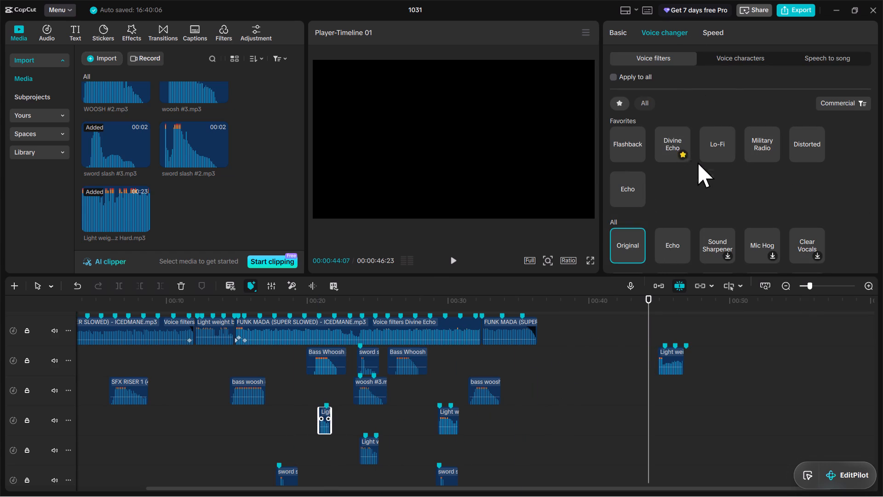
# Move the short Light weight baby piece one track up, starting at about 20.7 s, just before the music marker at 00:00:20:25.
pyautogui.press('space')
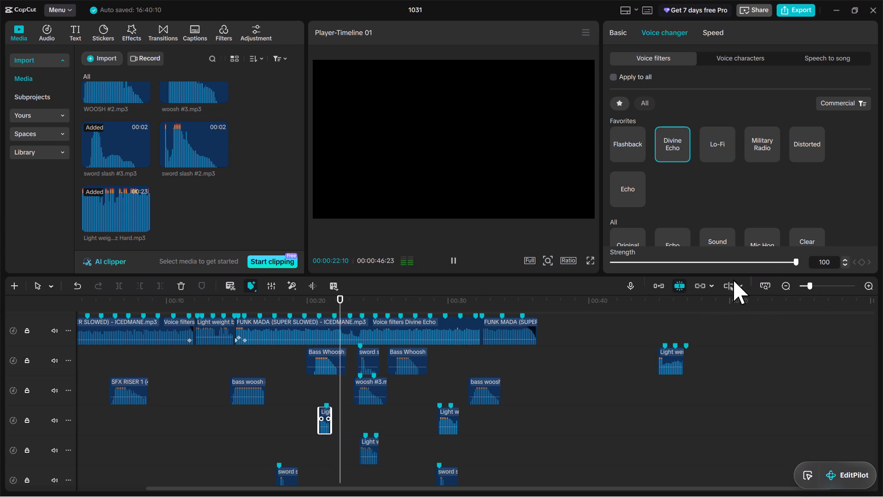
pyautogui.press('space')
pyautogui.moveTo(805, 286); pyautogui.dragTo(838, 289)
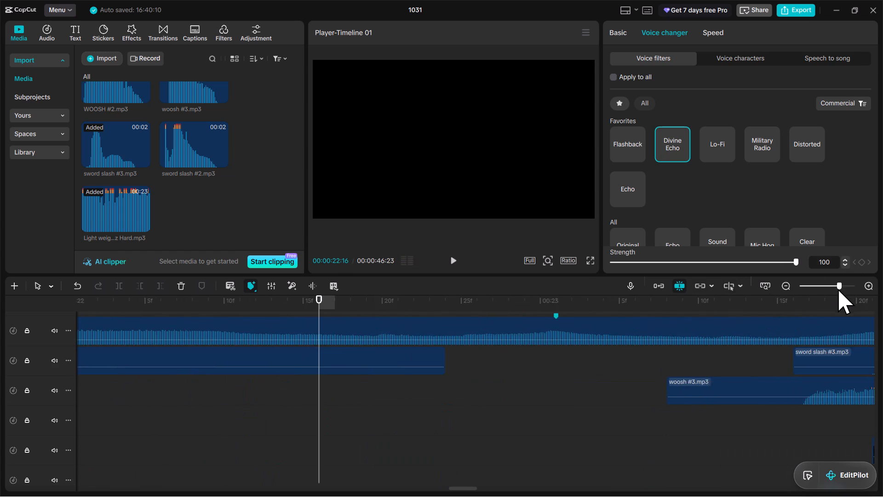
pyautogui.moveTo(838, 289); pyautogui.dragTo(810, 307)
pyautogui.moveTo(227, 414); pyautogui.dragTo(255, 405)
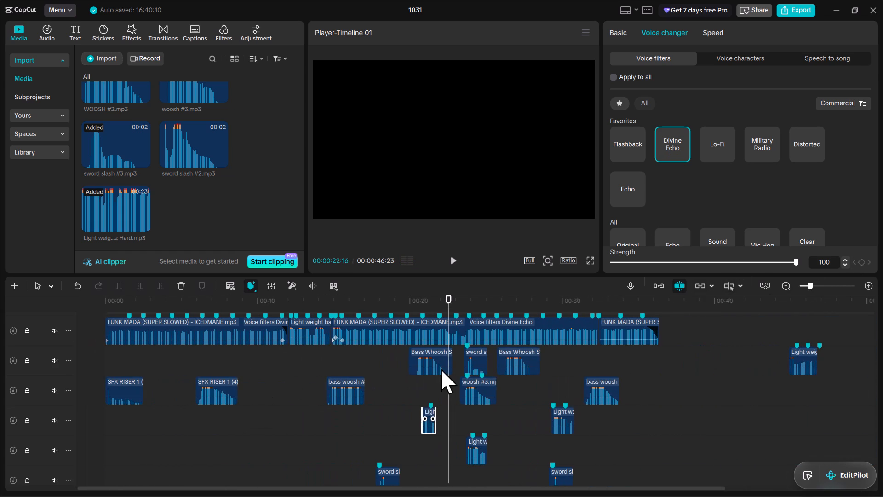
pyautogui.click(417, 384)
pyautogui.click(821, 283)
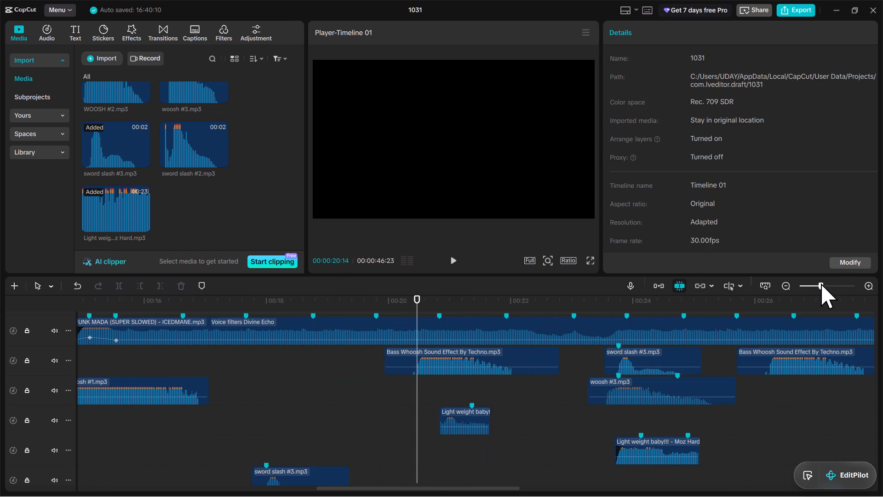
pyautogui.click(821, 283)
pyautogui.click(401, 392)
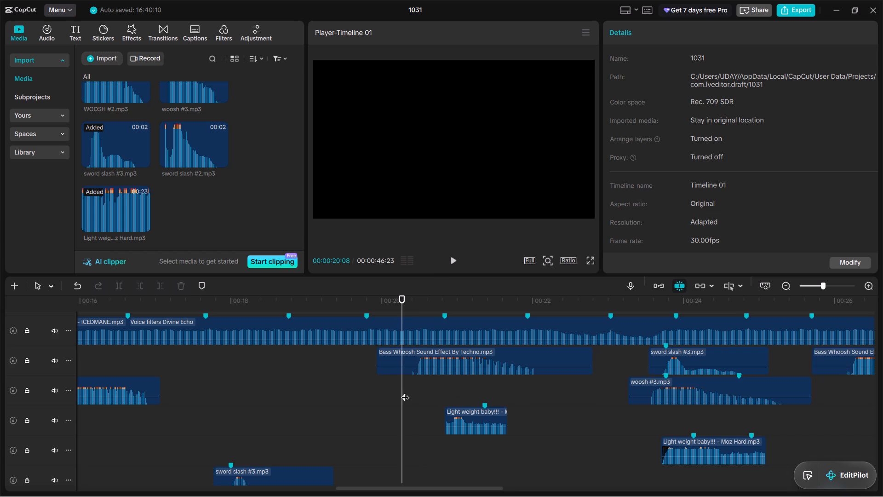
pyautogui.moveTo(458, 409); pyautogui.dragTo(457, 383)
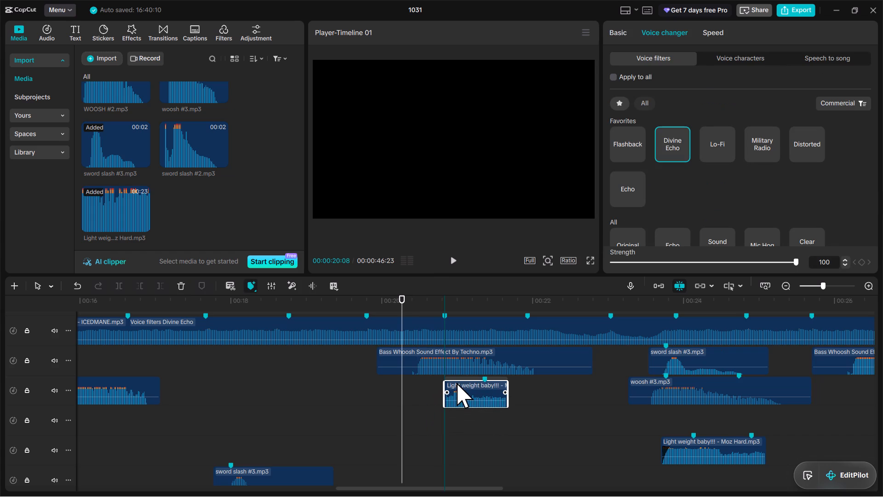
pyautogui.moveTo(457, 383); pyautogui.dragTo(449, 384)
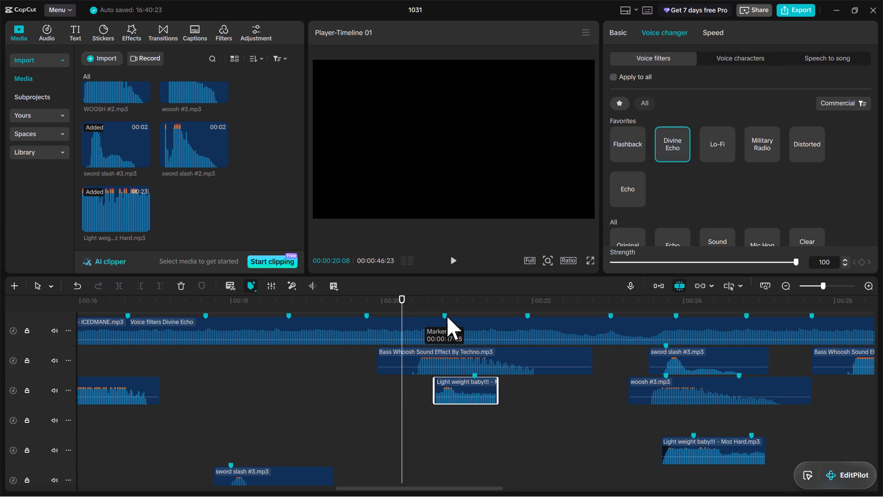
pyautogui.click(443, 318)
pyautogui.click(455, 386)
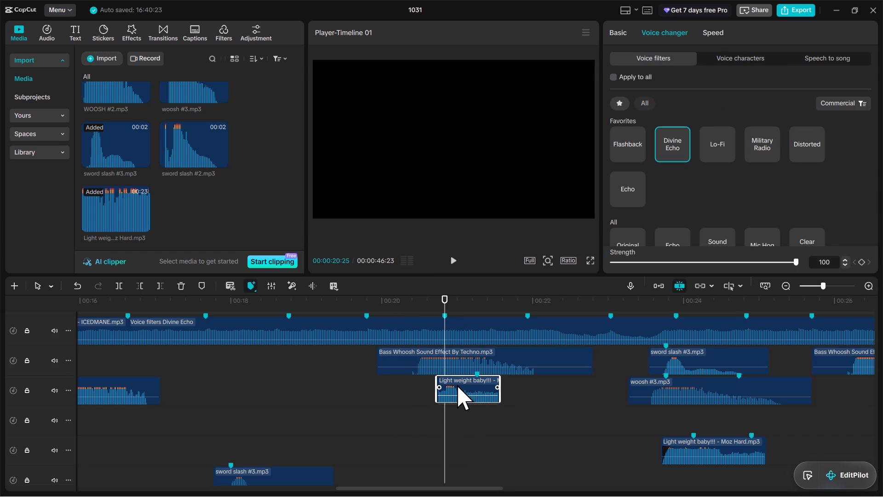
# Listen to the mix from about 19 s to 33 s, checking the moved voice piece and the effect tracks below.
pyautogui.click(361, 385)
pyautogui.click(297, 380)
pyautogui.press('space')
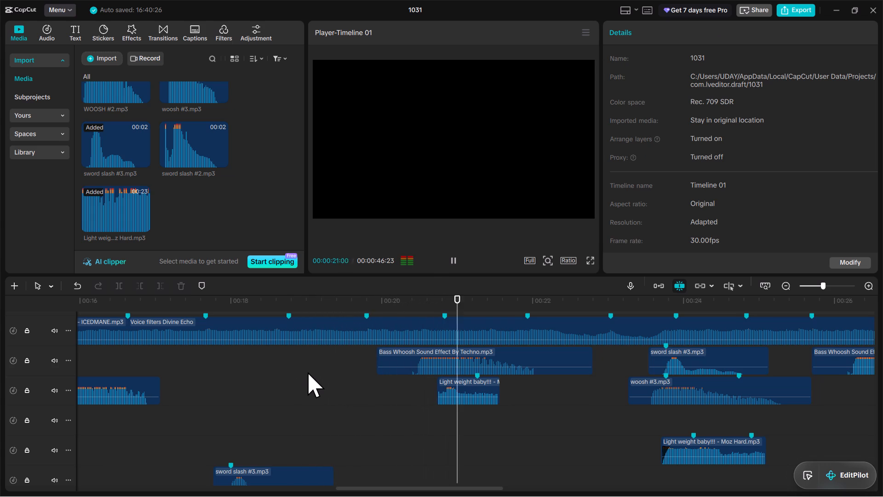
pyautogui.moveTo(820, 291); pyautogui.dragTo(814, 294)
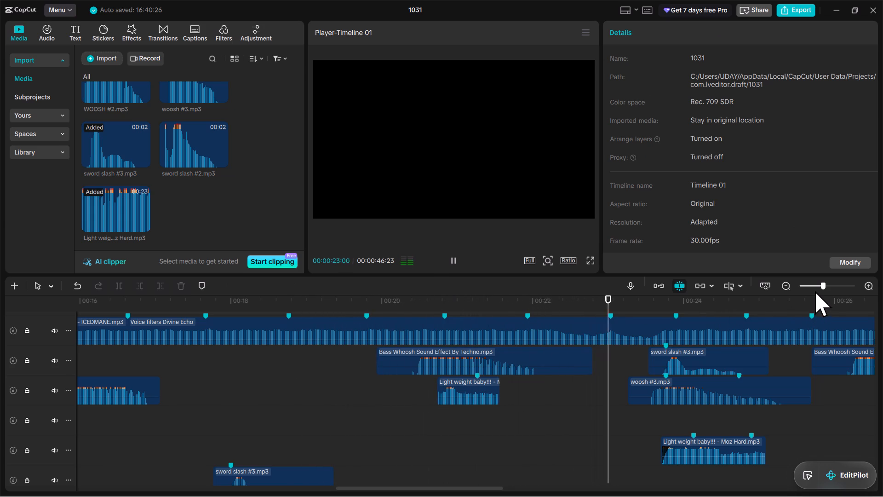
pyautogui.moveTo(816, 289); pyautogui.dragTo(809, 295)
pyautogui.moveTo(819, 287); pyautogui.dragTo(814, 290)
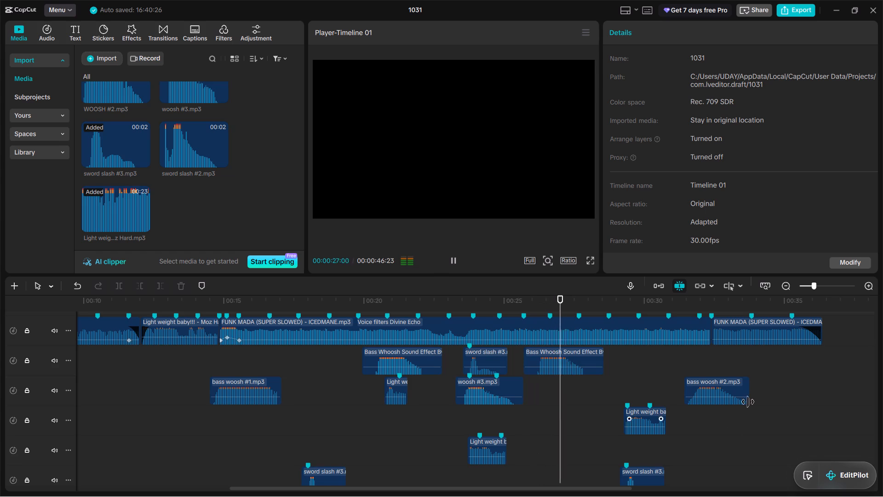
pyautogui.moveTo(758, 399); pyautogui.dragTo(746, 416)
pyautogui.scroll(-5, 685, 413)
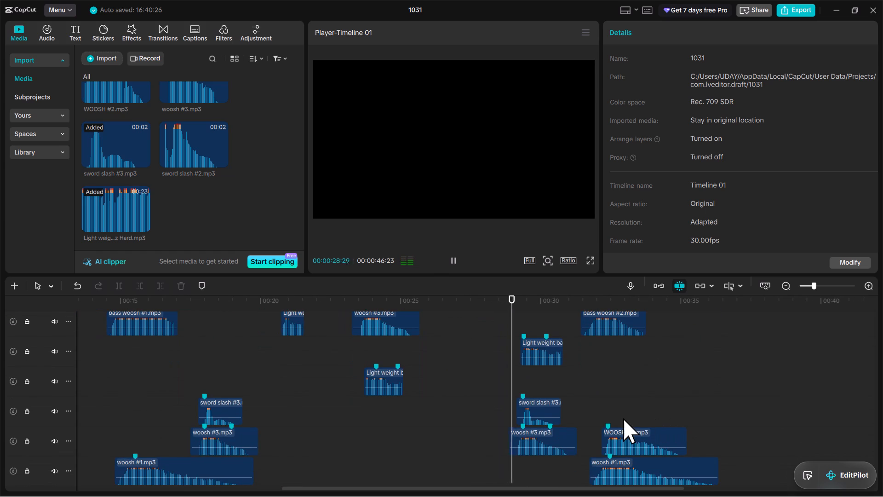
pyautogui.moveTo(816, 283); pyautogui.dragTo(812, 286)
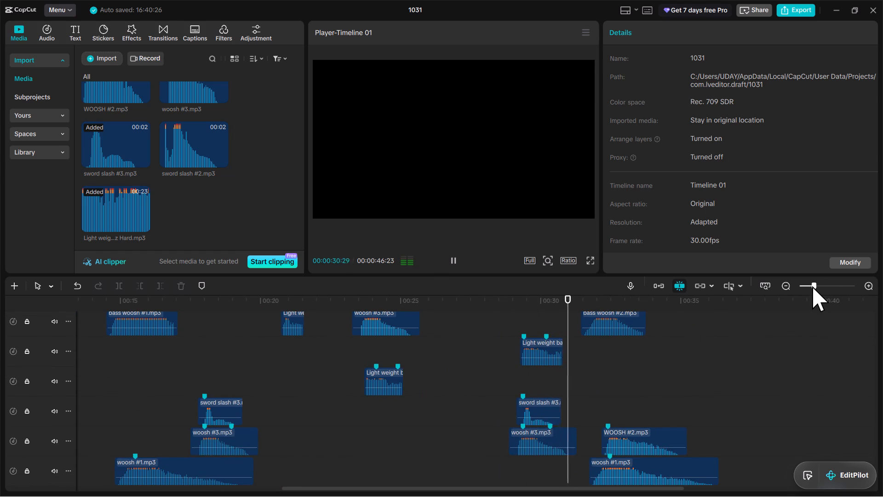
pyautogui.moveTo(812, 286); pyautogui.dragTo(812, 286)
pyautogui.scroll(3, 634, 388)
pyautogui.scroll(-5, 633, 387)
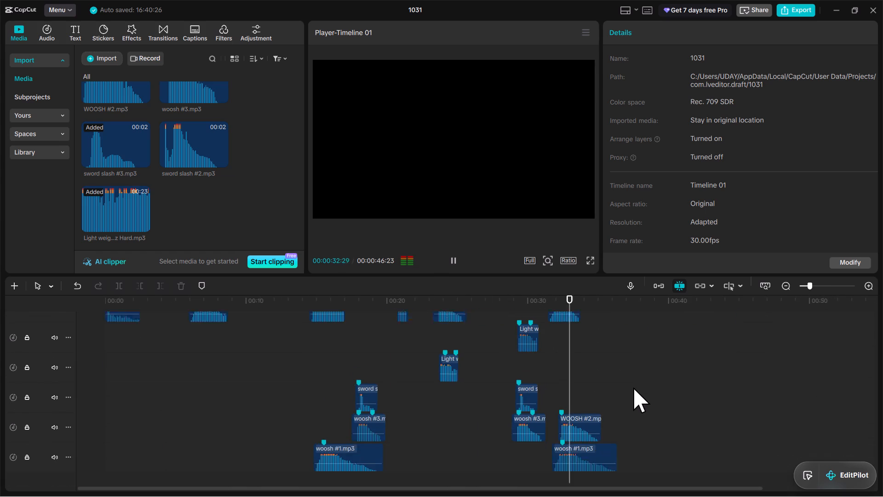
pyautogui.scroll(-1, 633, 387)
pyautogui.scroll(7, 633, 387)
# Listen to the leftover Light weight baby clip at about 45 s and replay the opening of the mix.
pyautogui.click(754, 301)
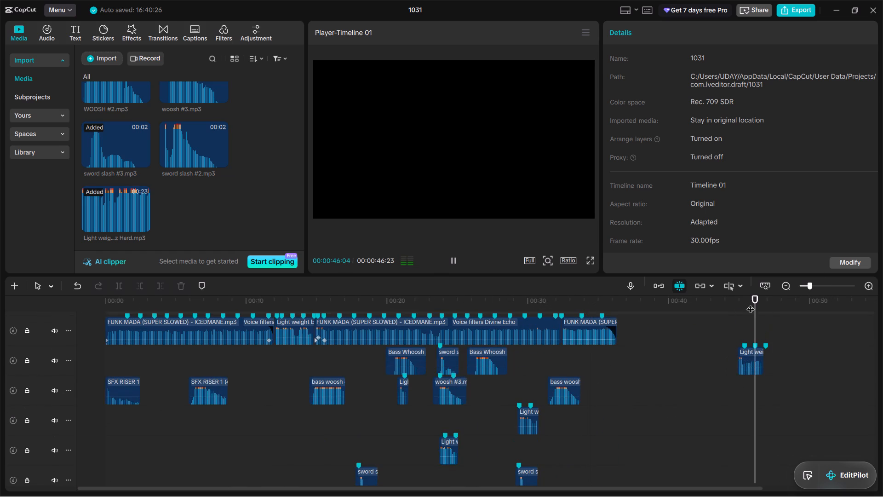
pyautogui.click(738, 312)
pyautogui.press('space')
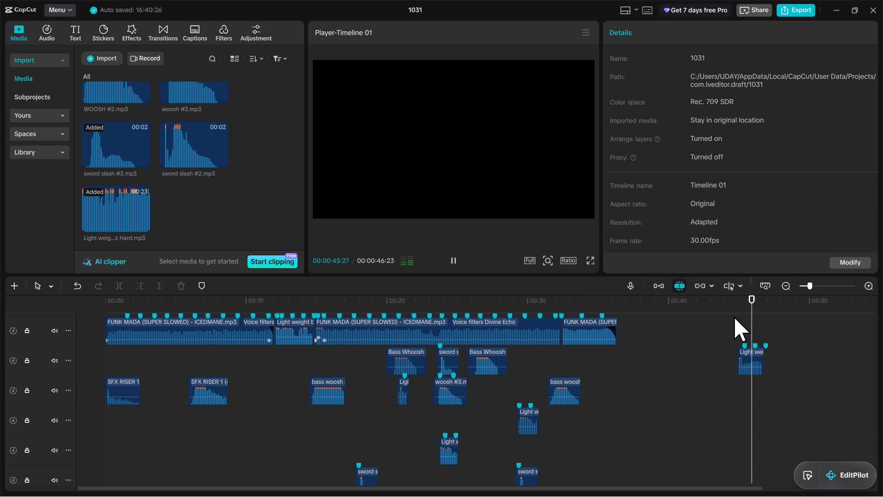
pyautogui.press('space')
pyautogui.press('space')
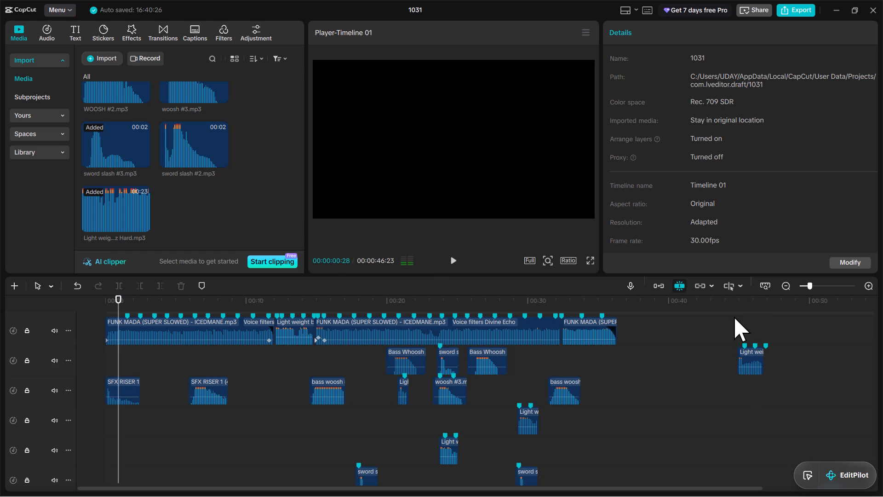
pyautogui.press('space')
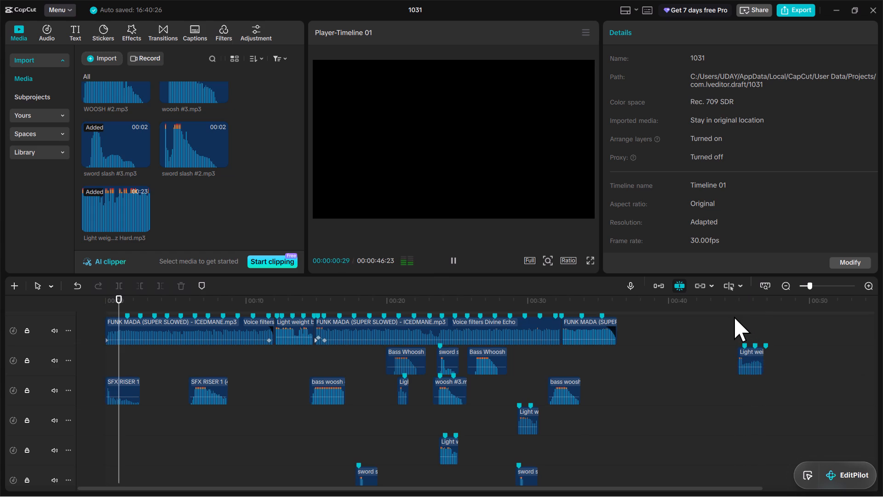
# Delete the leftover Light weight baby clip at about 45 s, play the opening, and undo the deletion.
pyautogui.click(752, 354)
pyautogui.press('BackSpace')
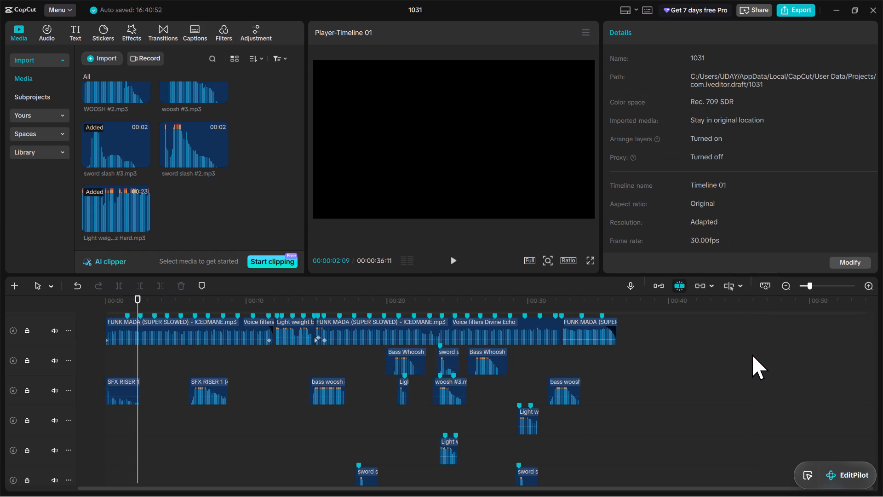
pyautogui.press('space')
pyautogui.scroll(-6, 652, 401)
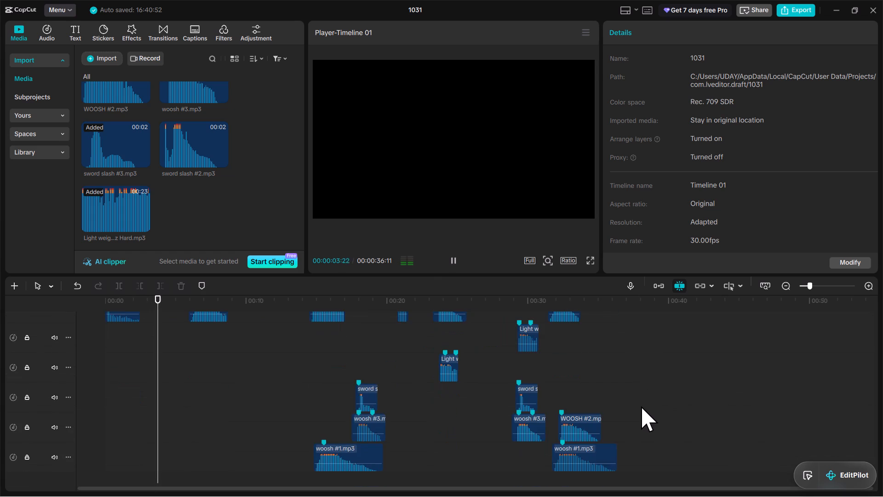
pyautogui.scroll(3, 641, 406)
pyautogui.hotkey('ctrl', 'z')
# Listen through the mix from its opening to about 33 s, reviewing all effect tracks.
pyautogui.press('space')
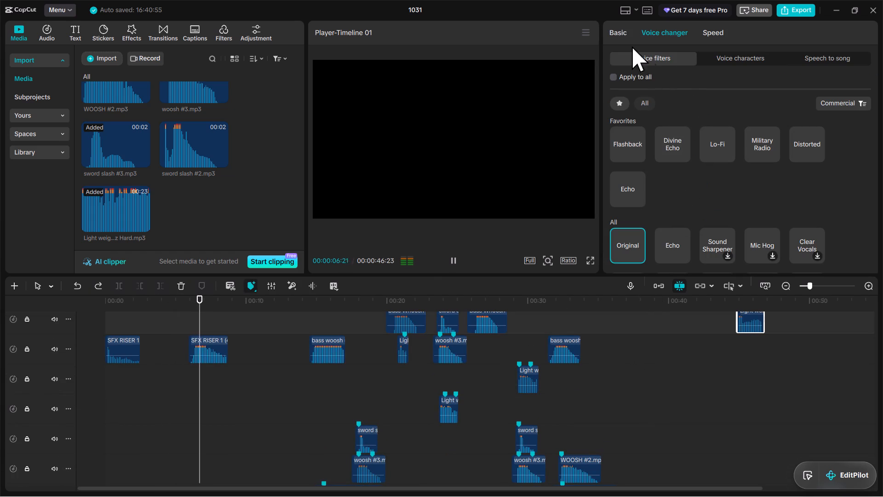
pyautogui.click(622, 36)
pyautogui.scroll(3, 389, 428)
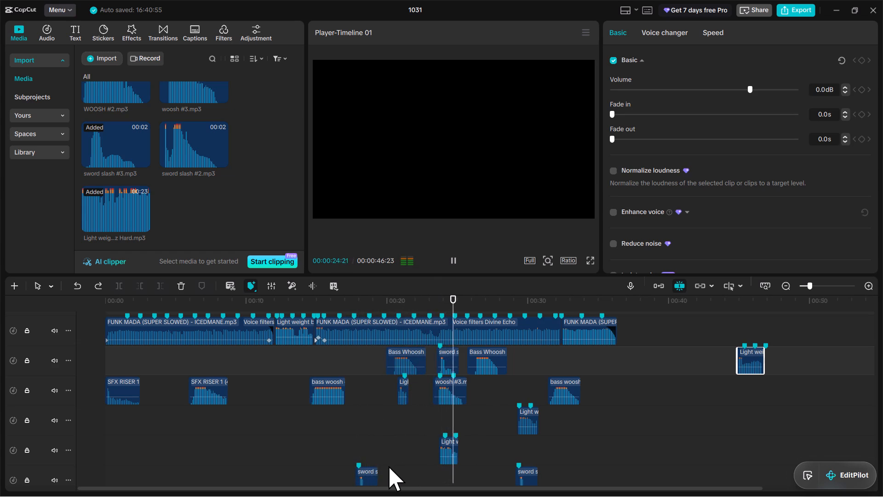
pyautogui.scroll(-6, 474, 440)
pyautogui.scroll(6, 472, 444)
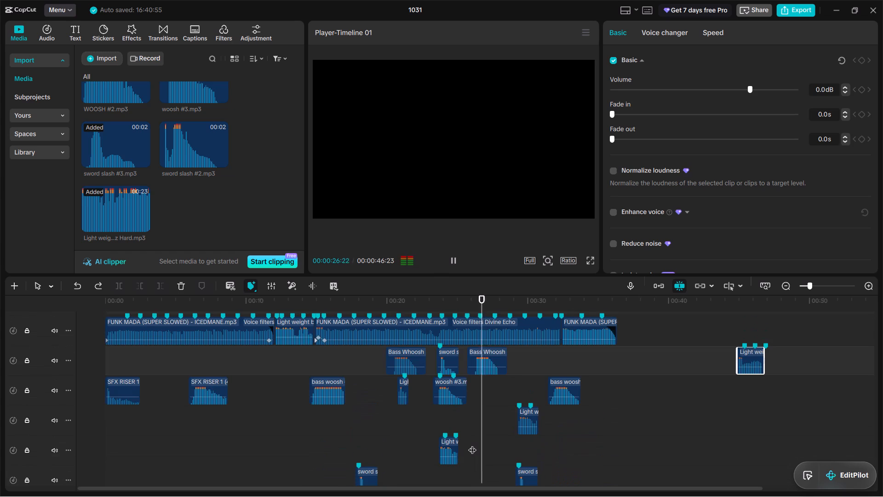
pyautogui.scroll(-3, 472, 444)
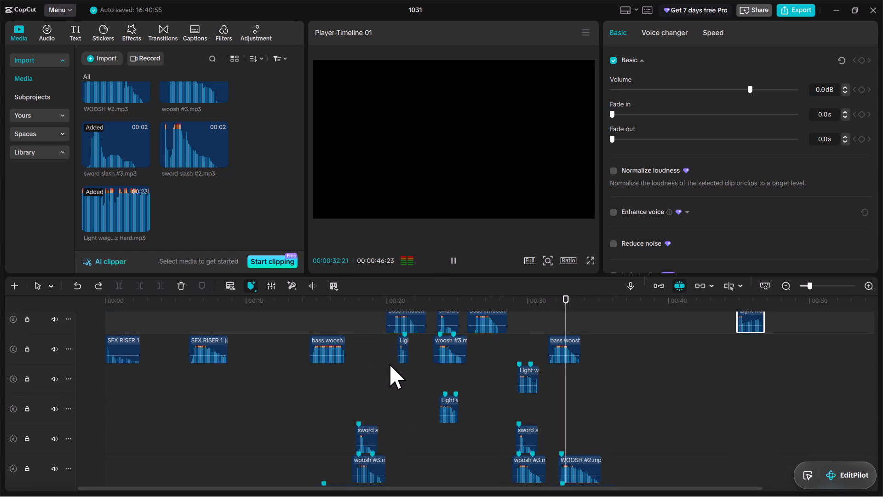
pyautogui.press('space')
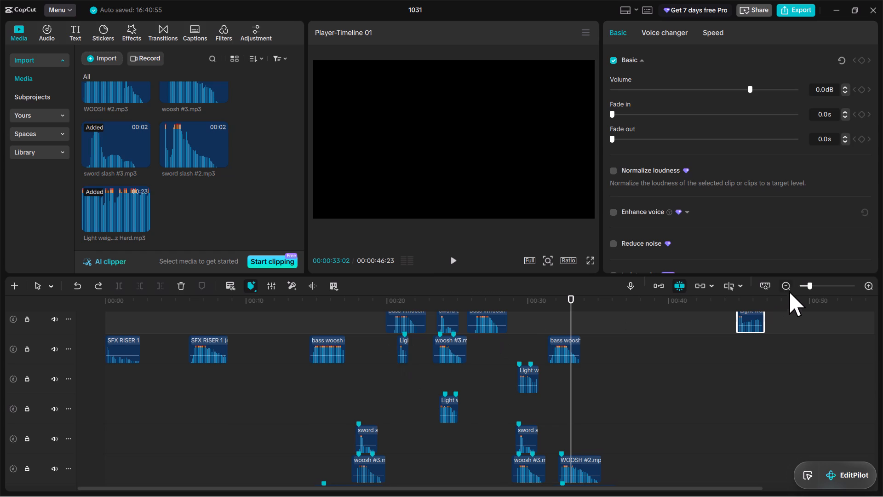
# Move the leftover Light weight baby clip to 00:00:32:12 on the second track, under the start of the last FUNK MADA clip.
pyautogui.scroll(3, 597, 368)
pyautogui.moveTo(572, 361); pyautogui.dragTo(560, 365)
pyautogui.moveTo(751, 355); pyautogui.dragTo(581, 365)
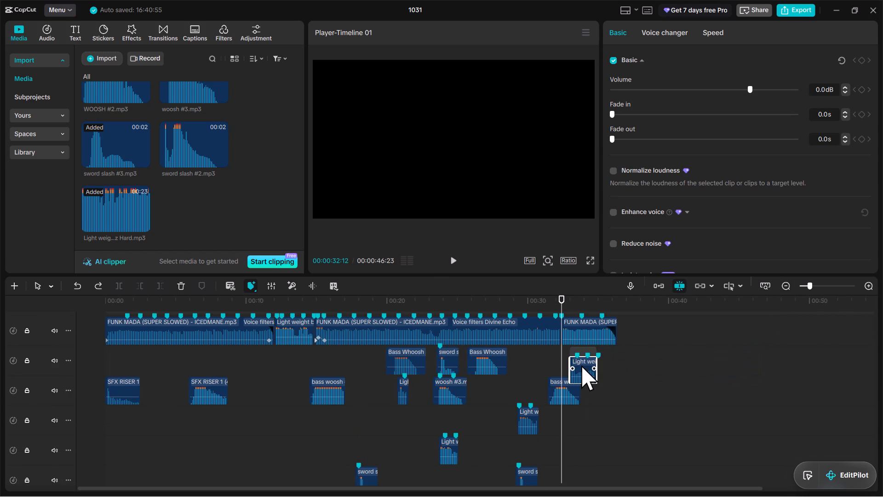
pyautogui.moveTo(581, 365); pyautogui.dragTo(576, 364)
# Apply the Divine Echo voice filter to the Light weight baby clip at about 32 s and listen to the ending.
pyautogui.click(656, 40)
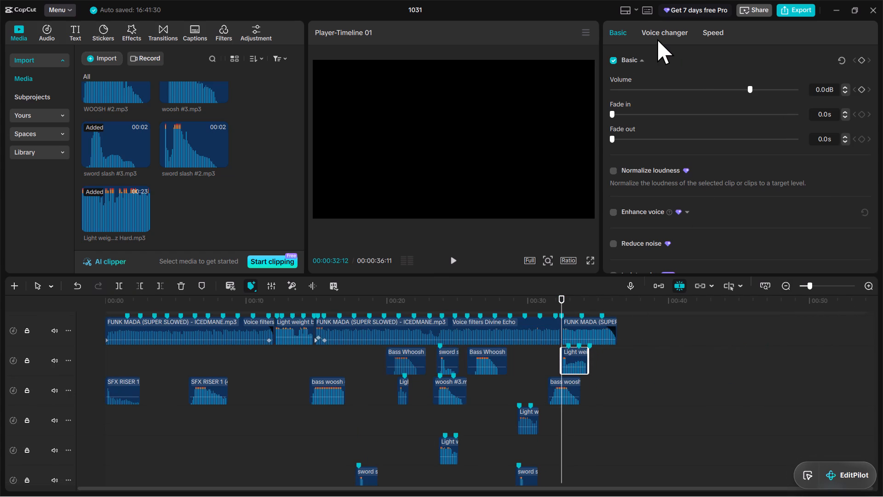
pyautogui.click(668, 149)
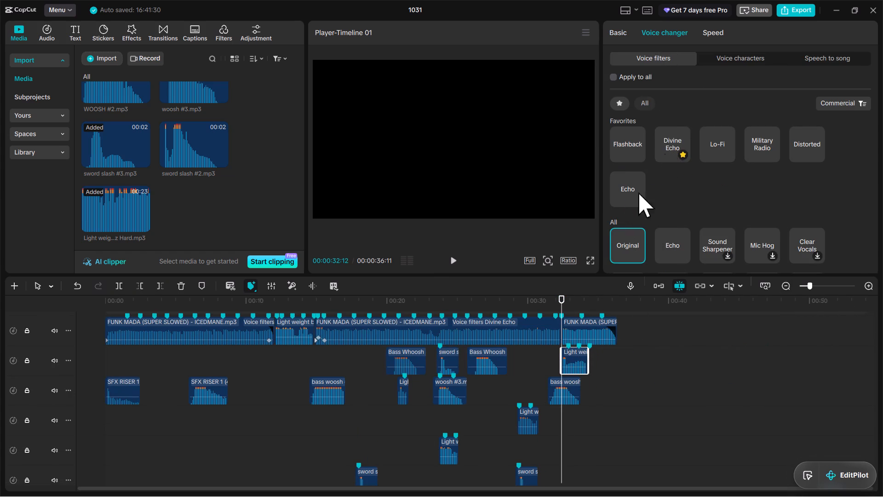
pyautogui.click(537, 365)
pyautogui.press('space')
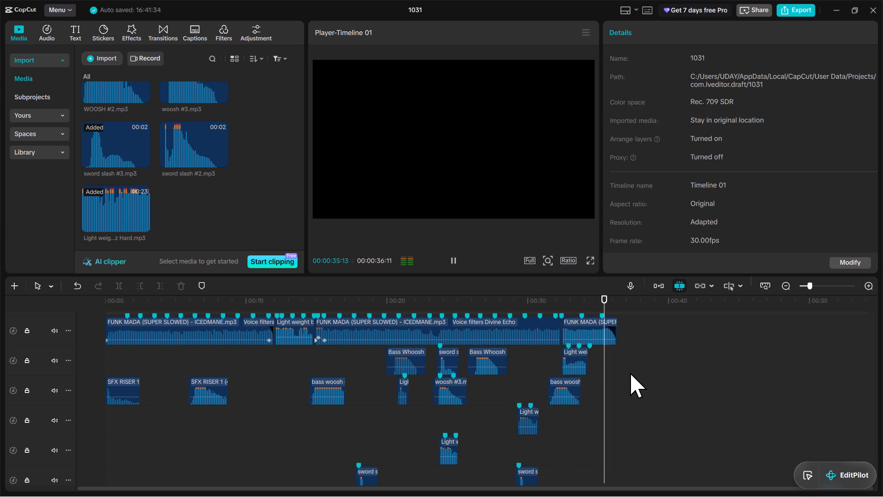
# Set the last FUNK MADA clip's volume to -12 dB and listen to the ending from about 30 s.
pyautogui.click(592, 329)
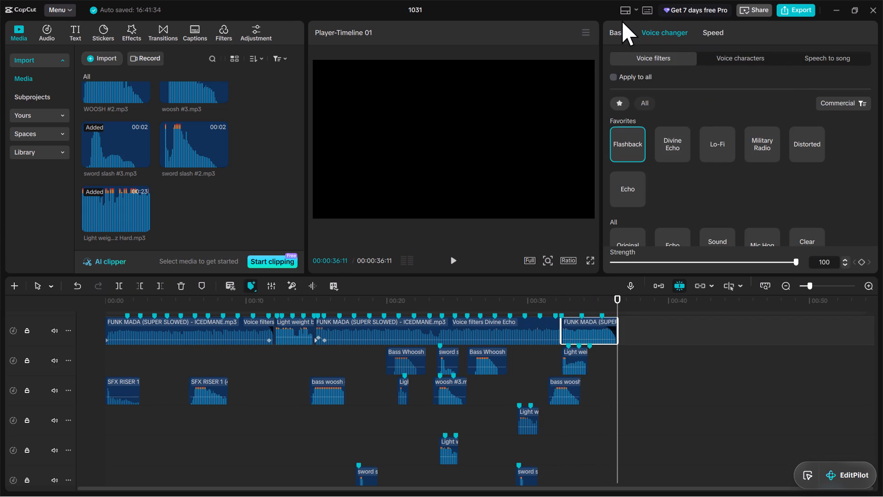
pyautogui.click(622, 33)
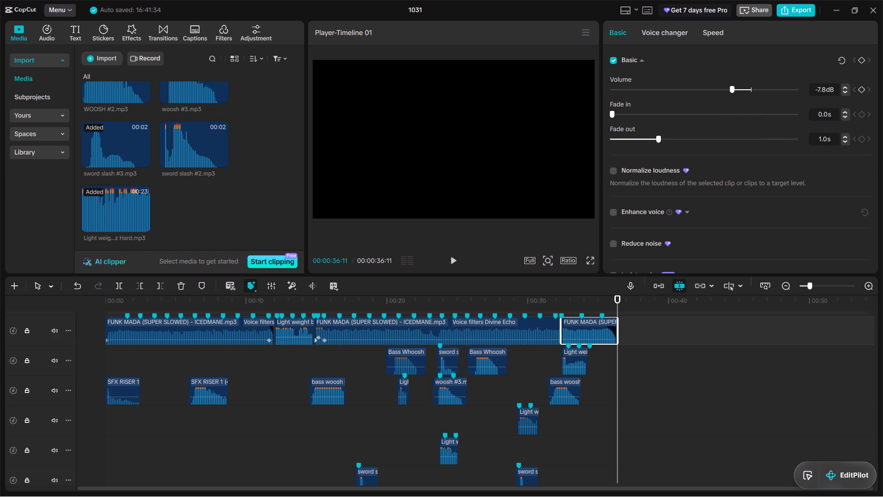
pyautogui.click(825, 89)
pyautogui.press('BackSpace')
pyautogui.press('BackSpace')
pyautogui.press('BackSpace')
pyautogui.press('1')
pyautogui.press('2')
pyautogui.press('Return')
pyautogui.click(536, 301)
pyautogui.press('space')
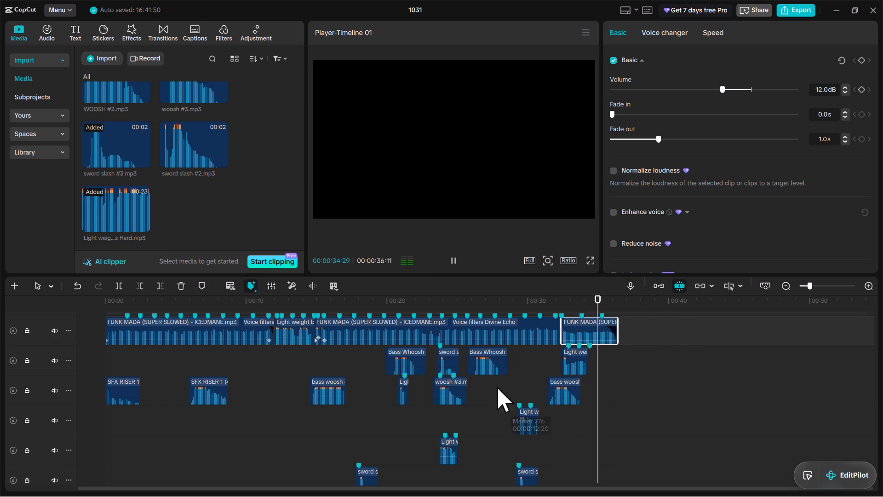
# Listen through the whole mix from its opening to about 34 s.
pyautogui.press('space')
pyautogui.moveTo(820, 288); pyautogui.dragTo(812, 293)
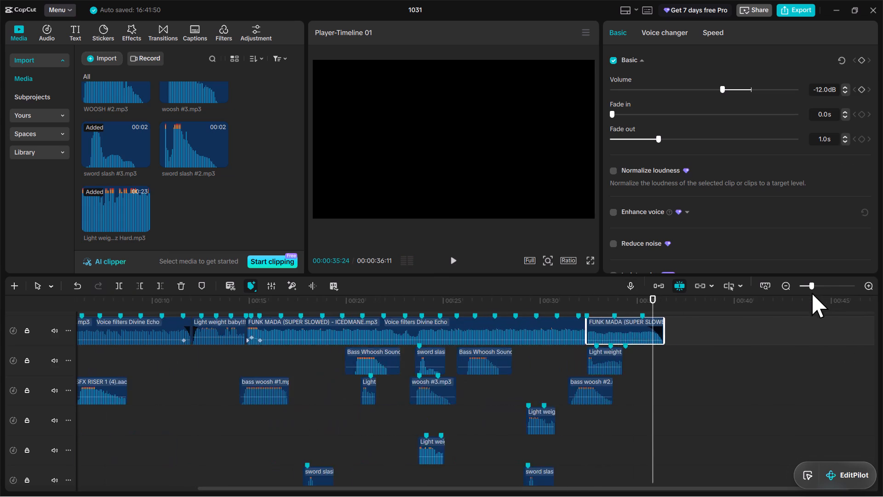
pyautogui.moveTo(812, 293); pyautogui.dragTo(797, 303)
pyautogui.scroll(-6, 251, 452)
pyautogui.scroll(3, 248, 454)
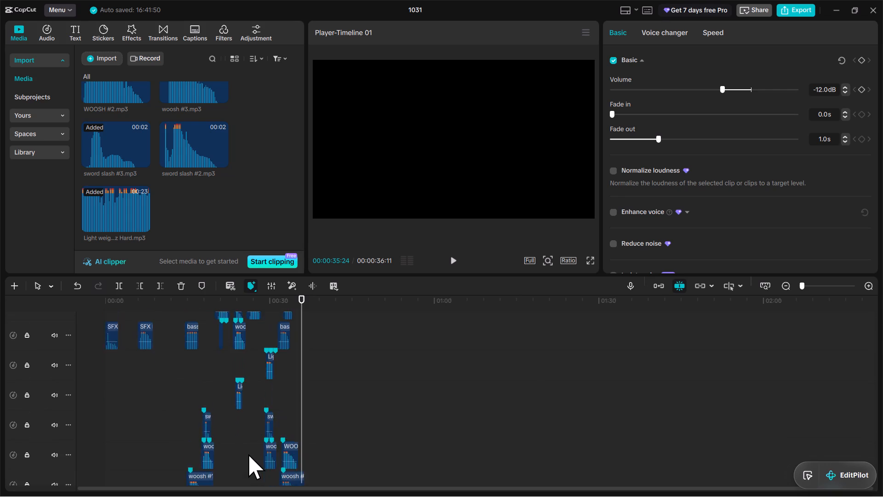
pyautogui.scroll(-1, 248, 454)
pyautogui.scroll(3, 248, 454)
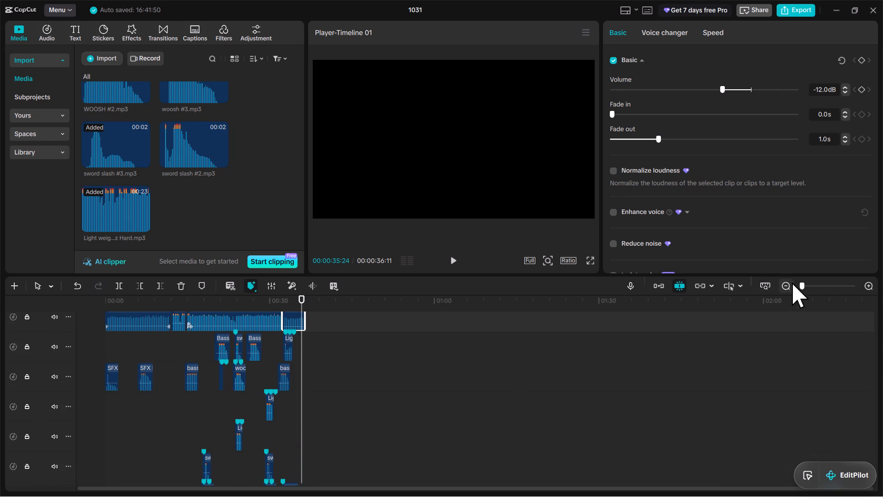
pyautogui.moveTo(801, 285); pyautogui.dragTo(809, 289)
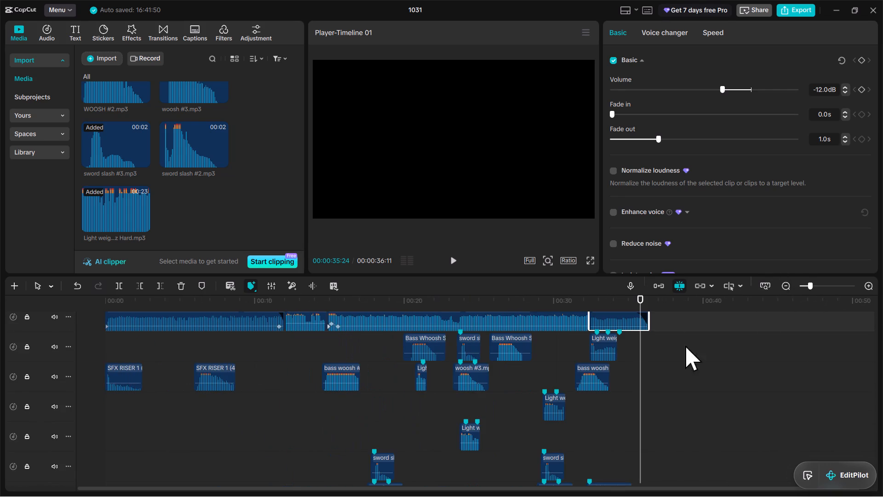
pyautogui.scroll(-5, 541, 401)
pyautogui.scroll(6, 538, 407)
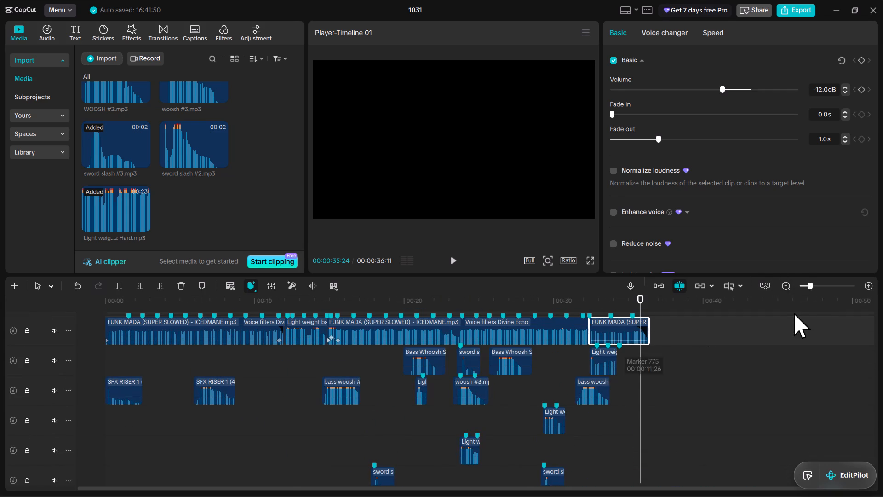
pyautogui.scroll(4, 142, 339)
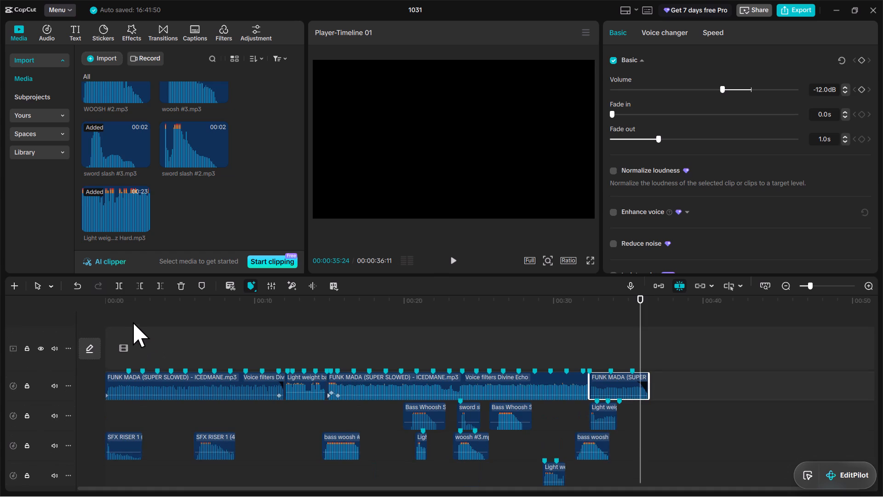
pyautogui.click(105, 300)
pyautogui.click(118, 303)
pyautogui.moveTo(118, 303); pyautogui.dragTo(77, 313)
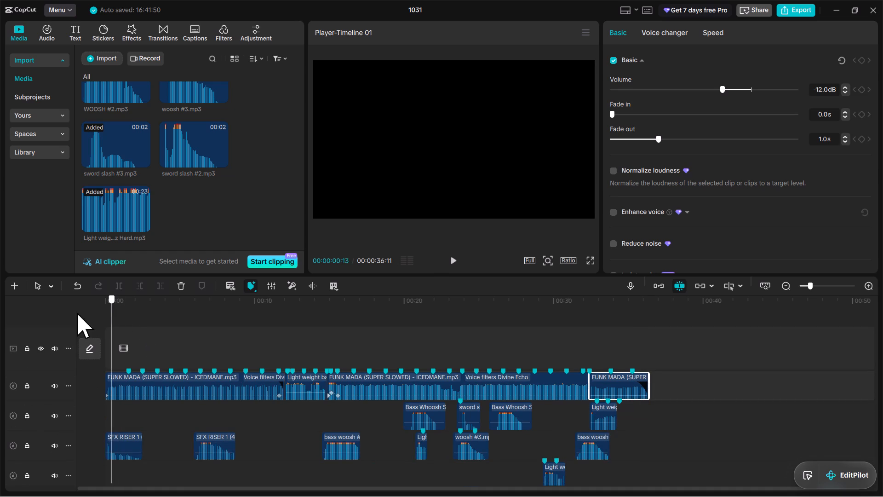
pyautogui.moveTo(77, 313); pyautogui.dragTo(29, 331)
pyautogui.press('space')
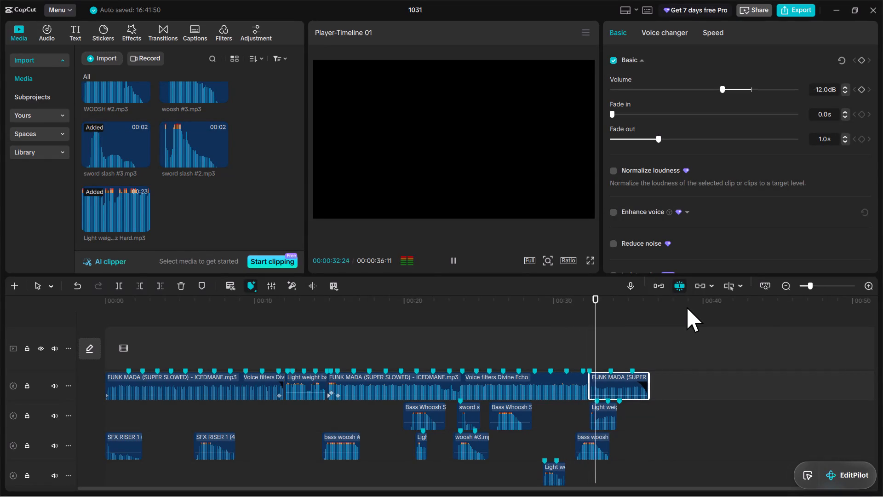
pyautogui.click(453, 265)
pyautogui.scroll(-5, 499, 496)
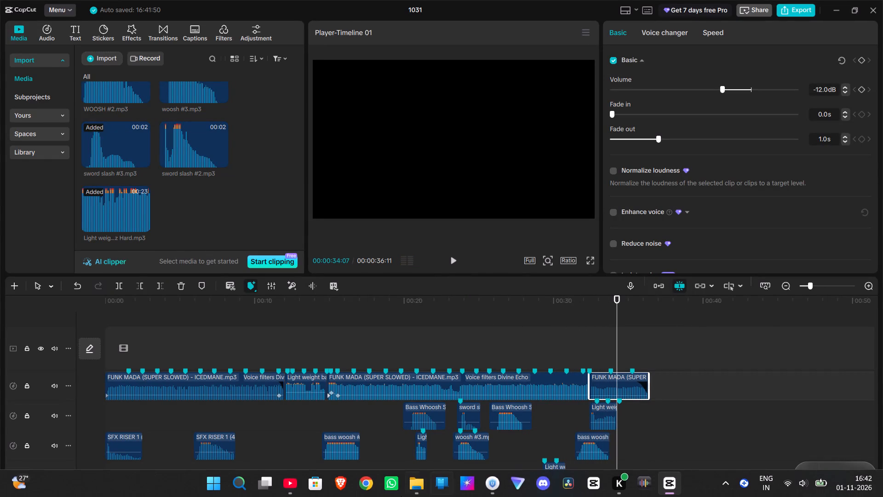
# Switch to YouTube and play the Rage + Testosterone | Gym Motivation video from the "gym boy roar" results.
pyautogui.click(293, 458)
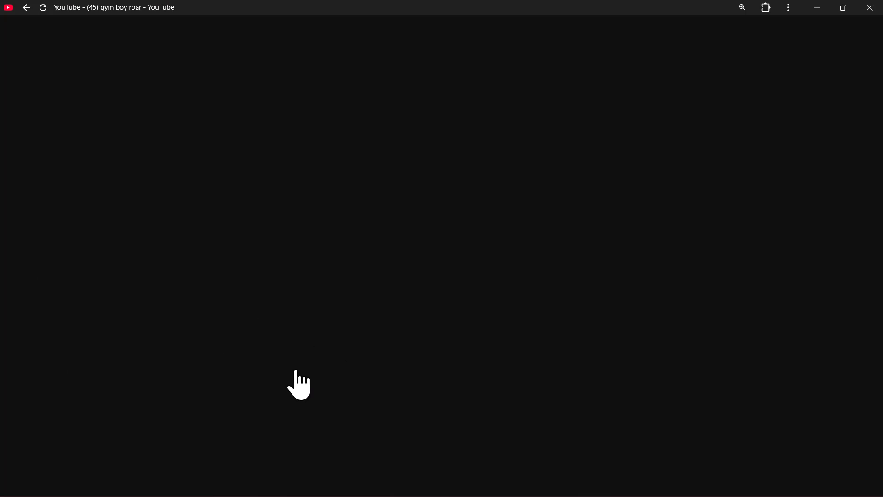
pyautogui.click(310, 175)
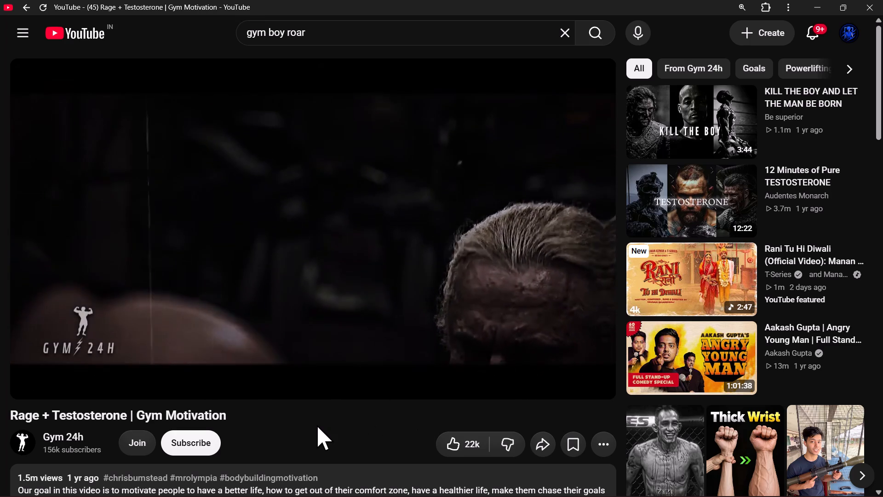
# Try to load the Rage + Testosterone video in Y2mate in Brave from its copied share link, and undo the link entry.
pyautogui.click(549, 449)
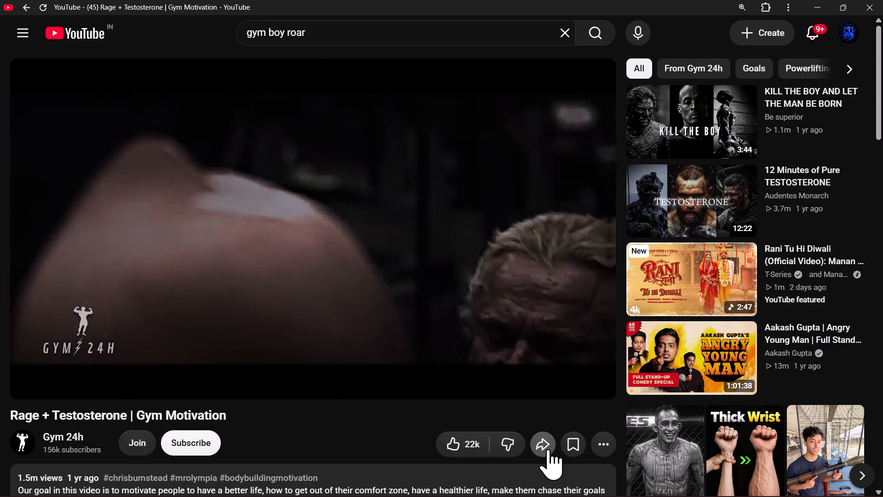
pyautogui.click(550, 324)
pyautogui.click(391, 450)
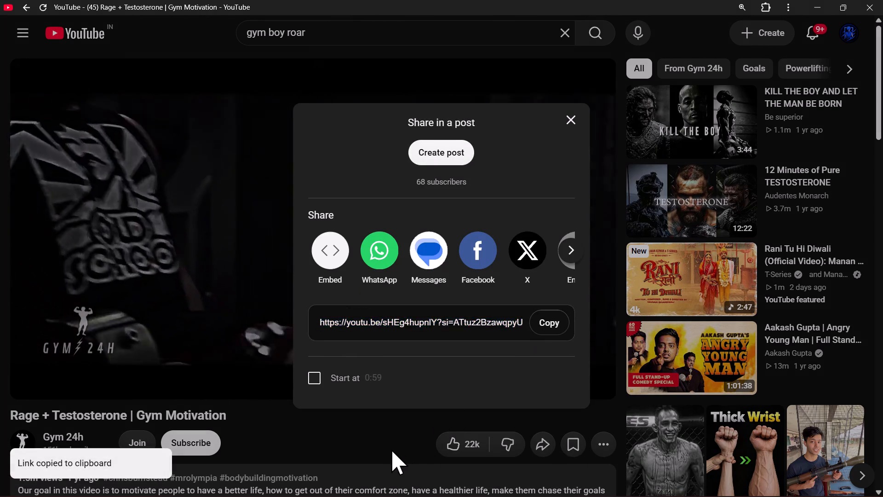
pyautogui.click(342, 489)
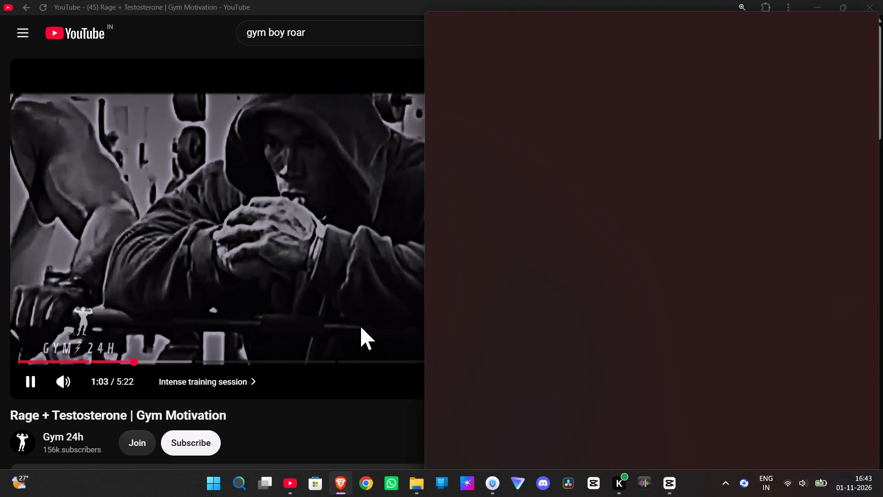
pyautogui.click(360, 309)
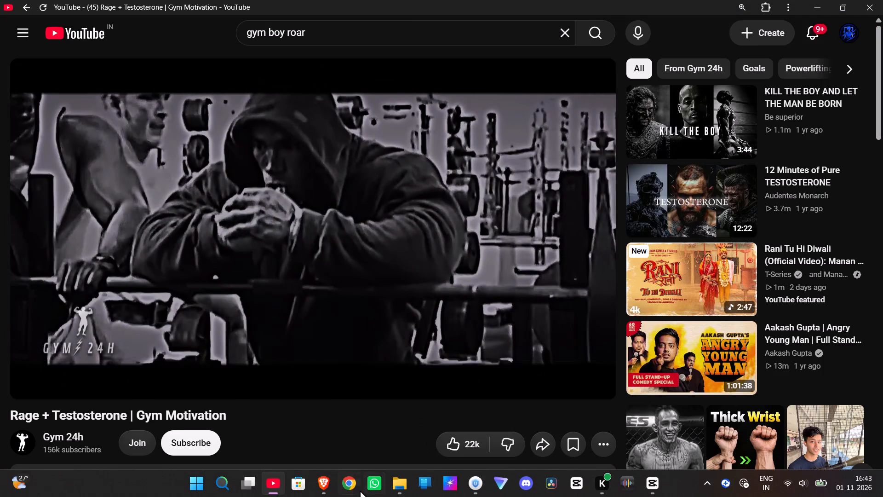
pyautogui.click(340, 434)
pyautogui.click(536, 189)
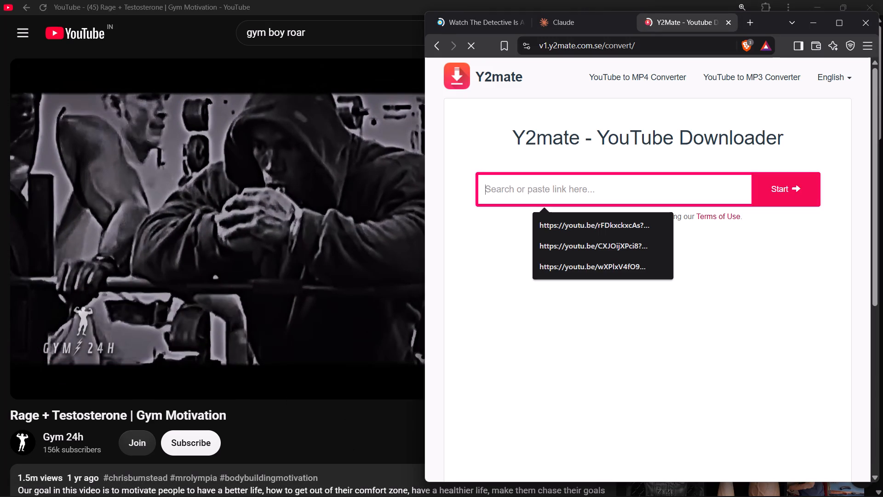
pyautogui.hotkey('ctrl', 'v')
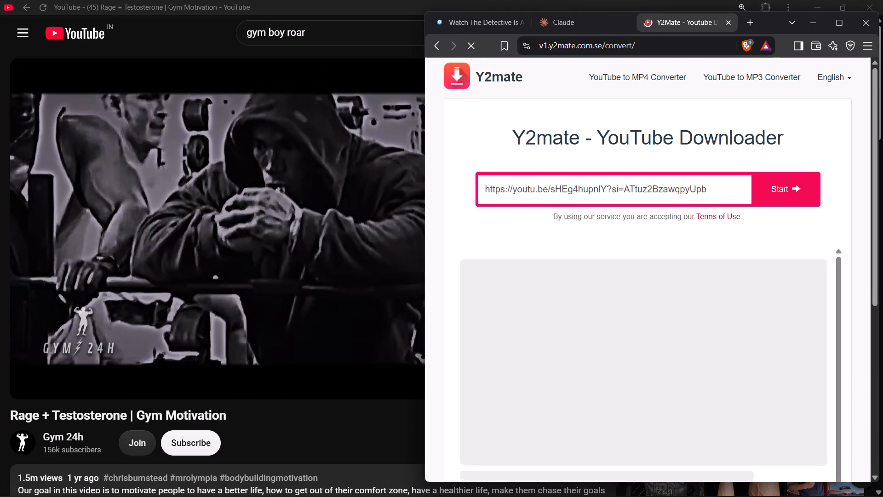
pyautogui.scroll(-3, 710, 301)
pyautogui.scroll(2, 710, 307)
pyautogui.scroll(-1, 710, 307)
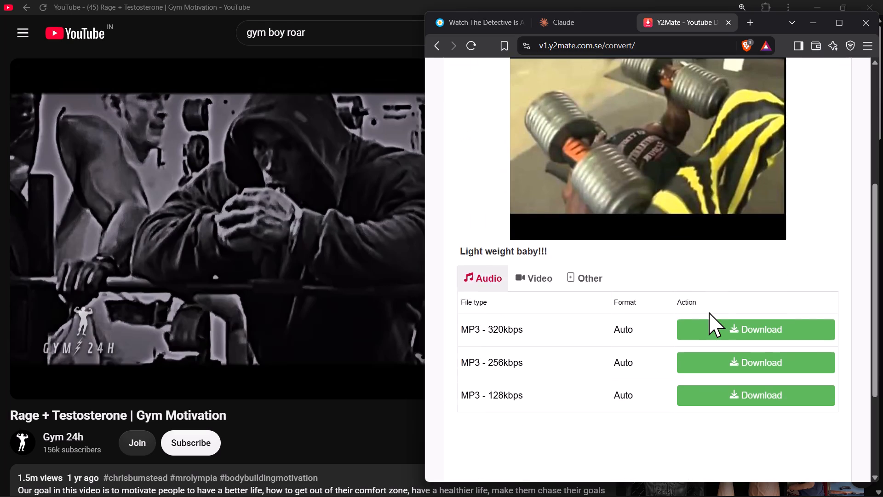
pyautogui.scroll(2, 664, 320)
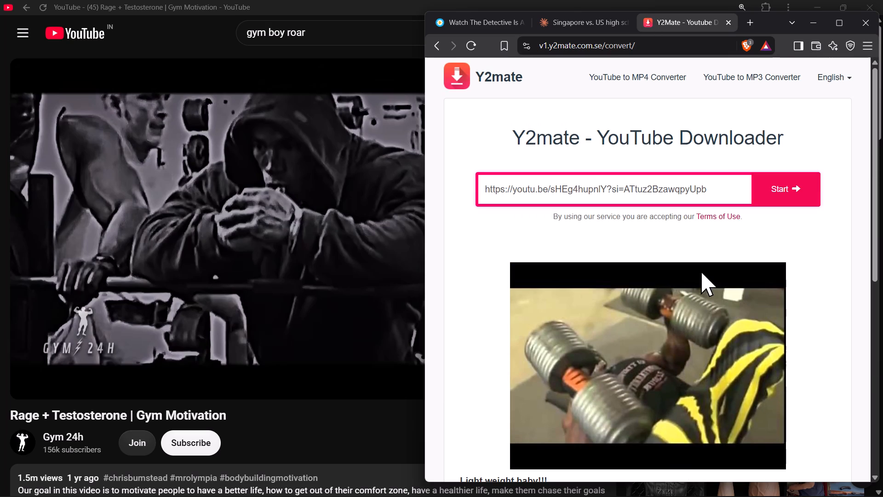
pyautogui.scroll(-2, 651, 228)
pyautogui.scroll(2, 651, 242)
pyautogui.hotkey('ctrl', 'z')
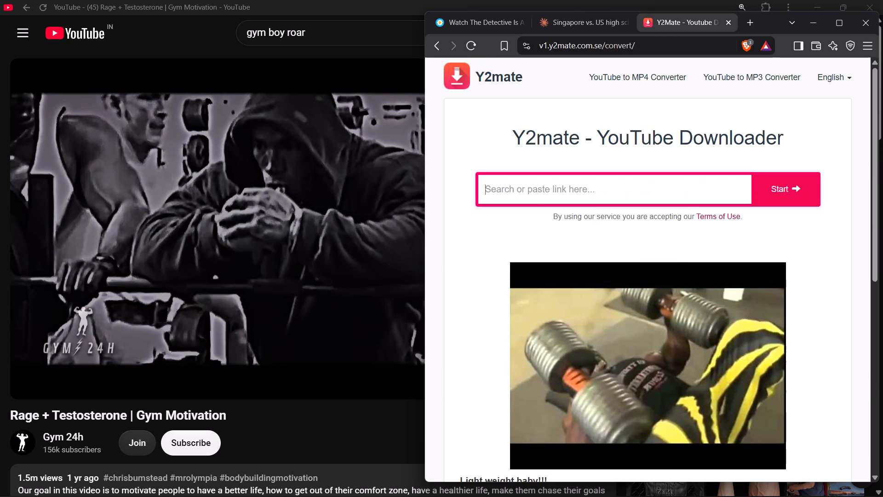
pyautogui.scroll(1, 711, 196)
# Copy the Rage + Testosterone video's share link on YouTube again and load it in the Y2mate converter in Brave.
pyautogui.click(350, 435)
pyautogui.click(536, 443)
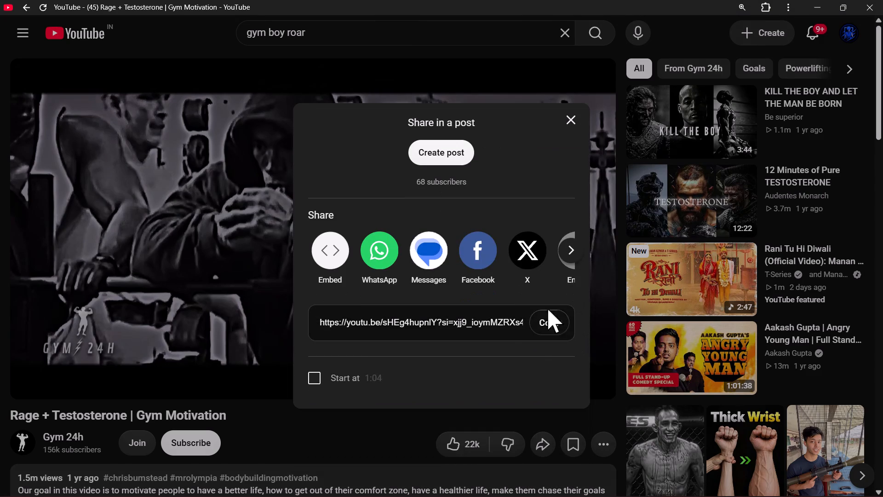
pyautogui.click(559, 320)
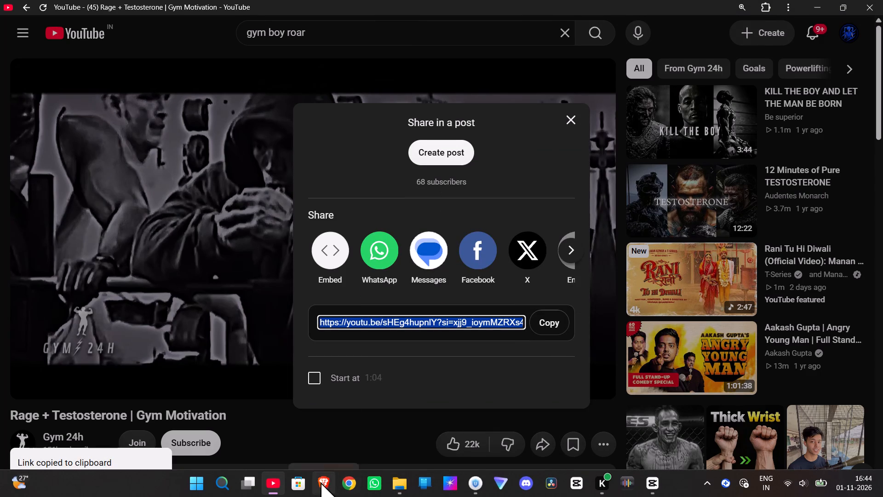
pyautogui.click(321, 453)
pyautogui.click(537, 201)
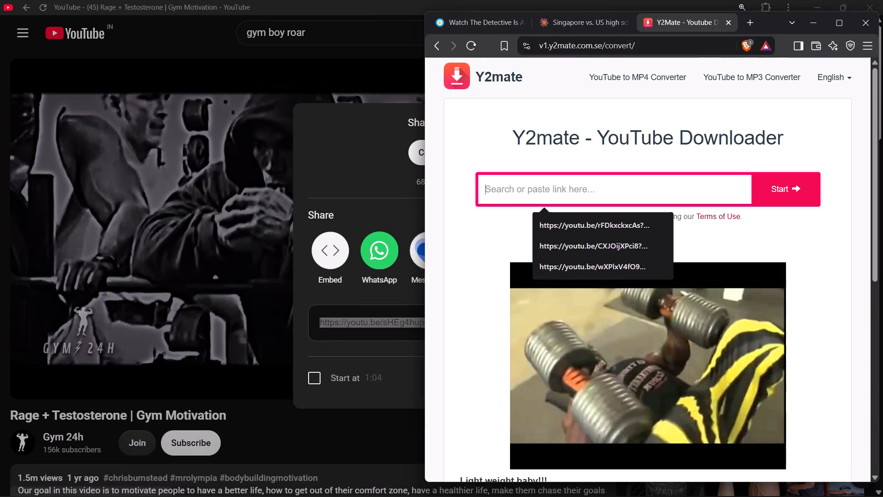
pyautogui.hotkey('ctrl', 'v')
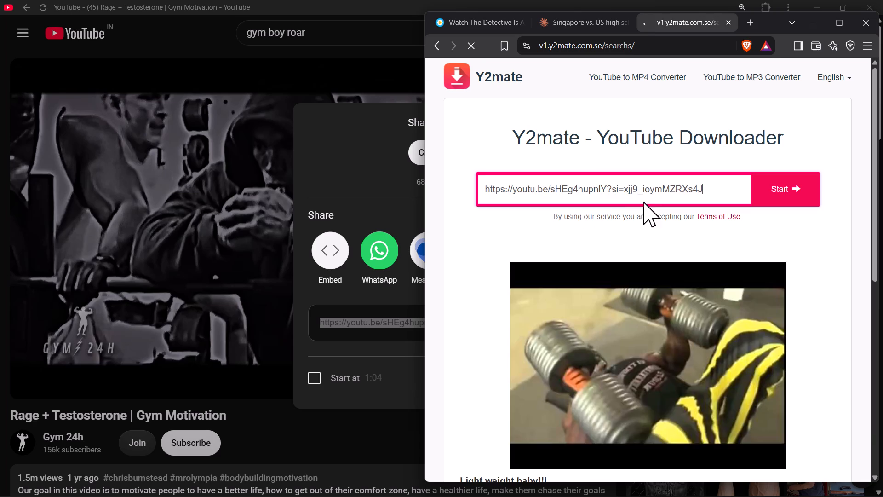
pyautogui.scroll(-2, 697, 355)
pyautogui.scroll(1, 674, 356)
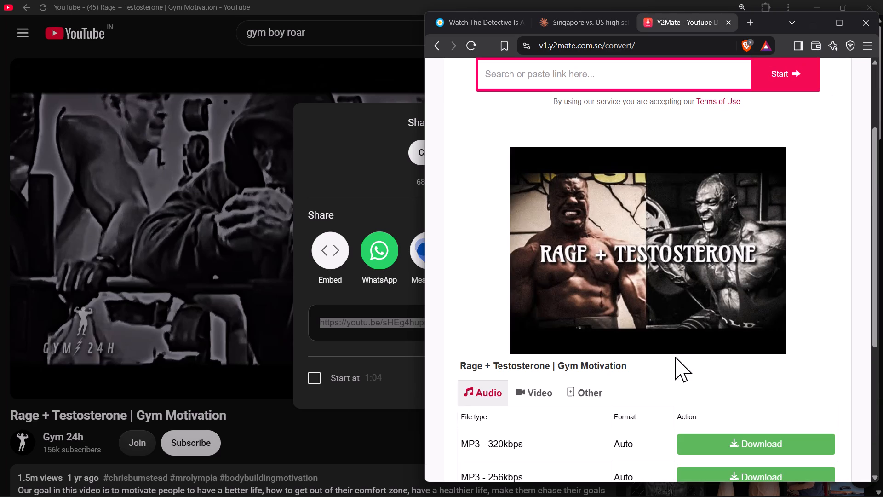
# Download the Rage + Testosterone | Gym Motivation audio as a 320kbps MP3, and close the Brave and YouTube windows.
pyautogui.scroll(-1, 678, 360)
pyautogui.click(728, 331)
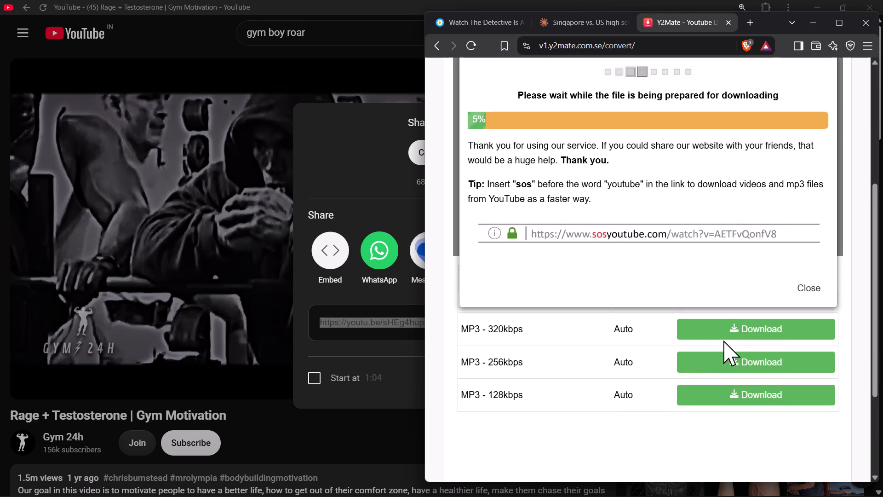
pyautogui.scroll(3, 723, 341)
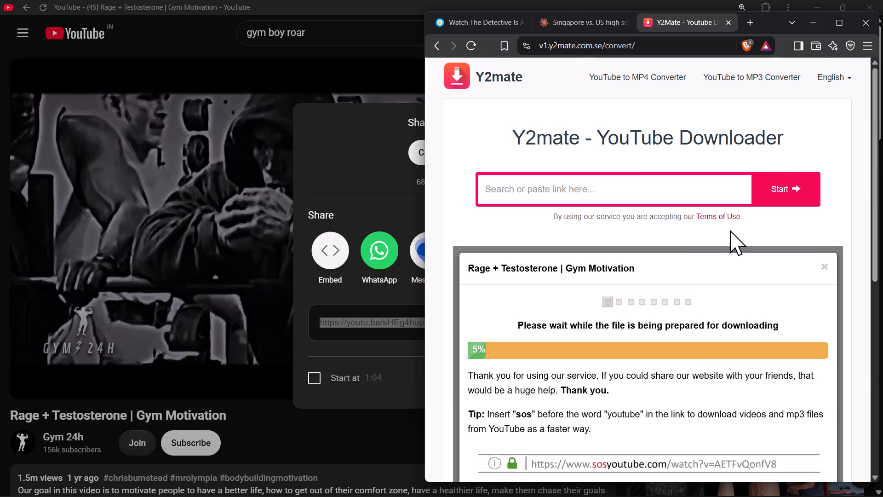
pyautogui.click(656, 303)
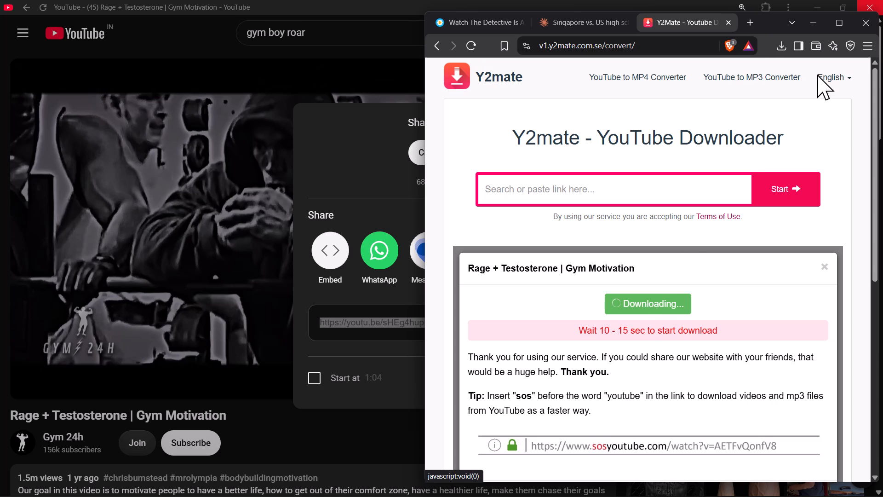
pyautogui.click(765, 272)
pyautogui.click(774, 48)
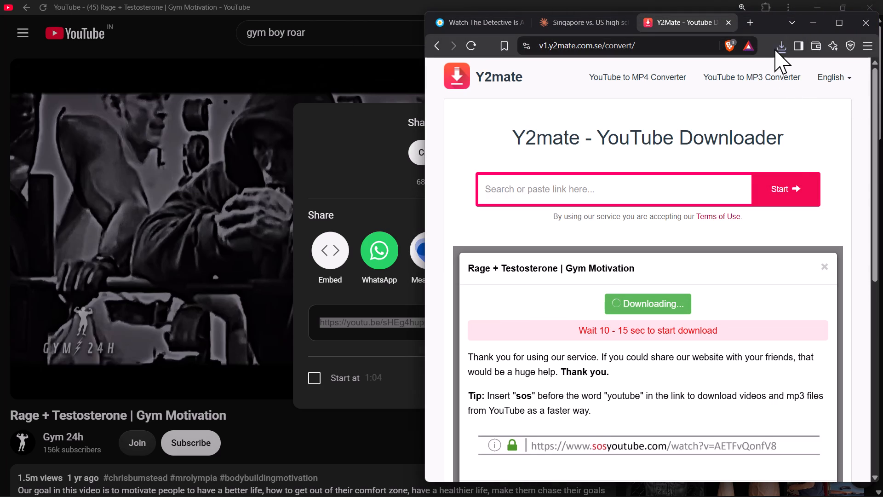
pyautogui.click(782, 122)
pyautogui.click(869, 21)
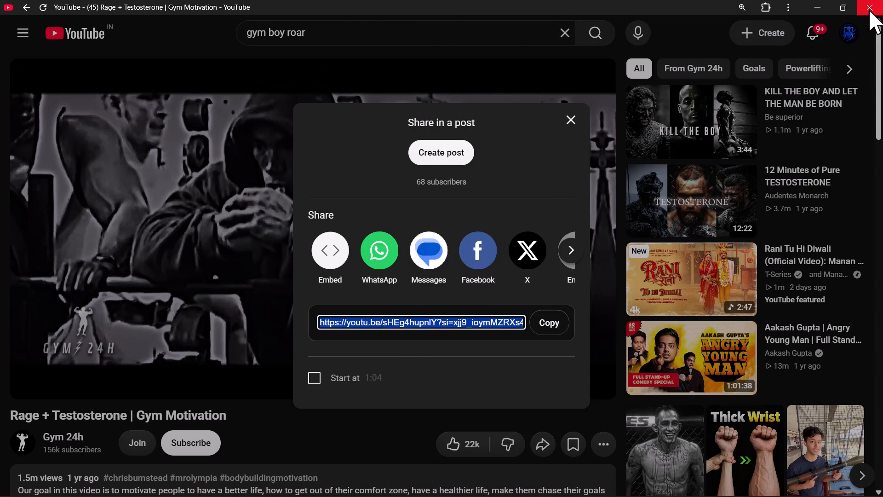
pyautogui.click(869, 9)
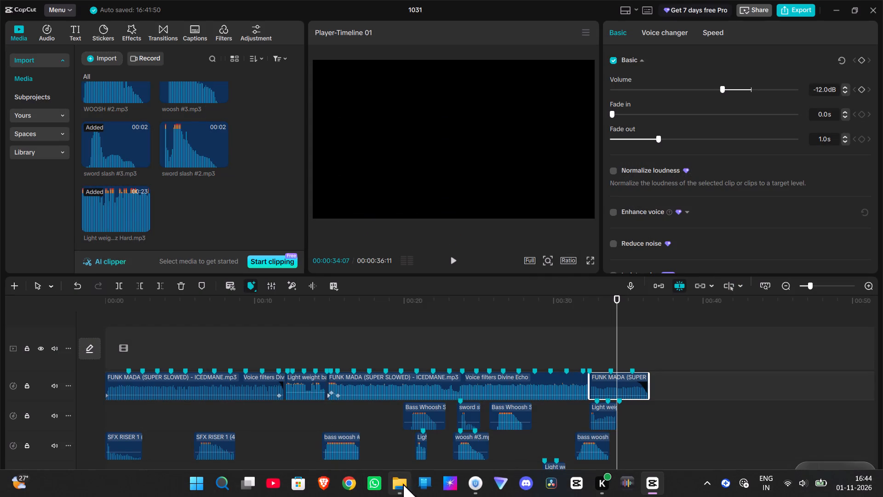
# Import the Rage + Testosterone Gym Motivation MP3 from Downloads and place it after the last FUNK MADA clip, at about 00:39.
pyautogui.click(400, 448)
pyautogui.scroll(3, 223, 159)
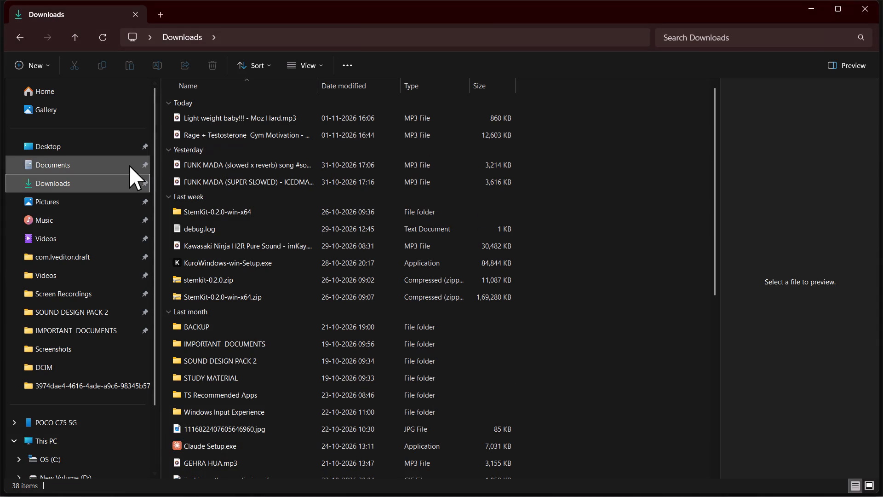
pyautogui.moveTo(269, 133); pyautogui.dragTo(670, 490)
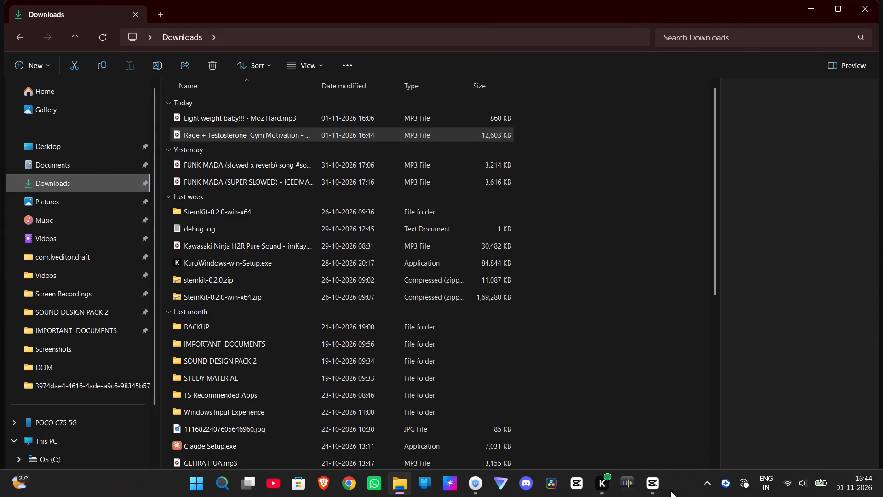
pyautogui.moveTo(670, 490); pyautogui.dragTo(200, 220)
pyautogui.scroll(-6, 221, 232)
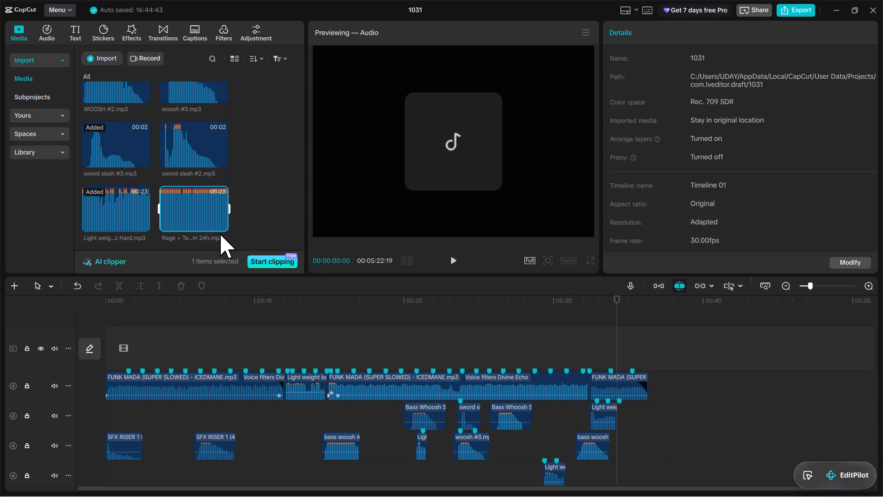
pyautogui.moveTo(193, 204); pyautogui.dragTo(685, 382)
pyautogui.moveTo(672, 371); pyautogui.dragTo(674, 371)
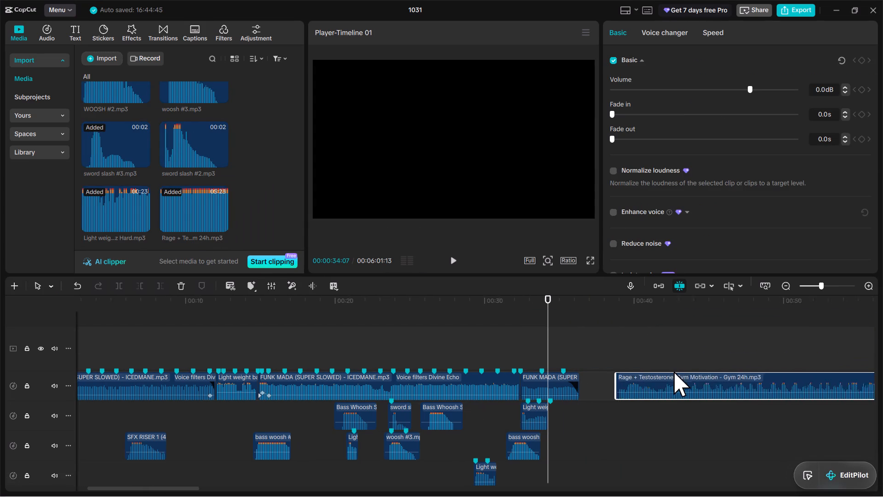
pyautogui.moveTo(674, 371); pyautogui.dragTo(639, 379)
# Play through the Rage + Testosterone clip to find the roar's start and split the clip at 00:00:58:25.
pyautogui.click(450, 306)
pyautogui.press('space')
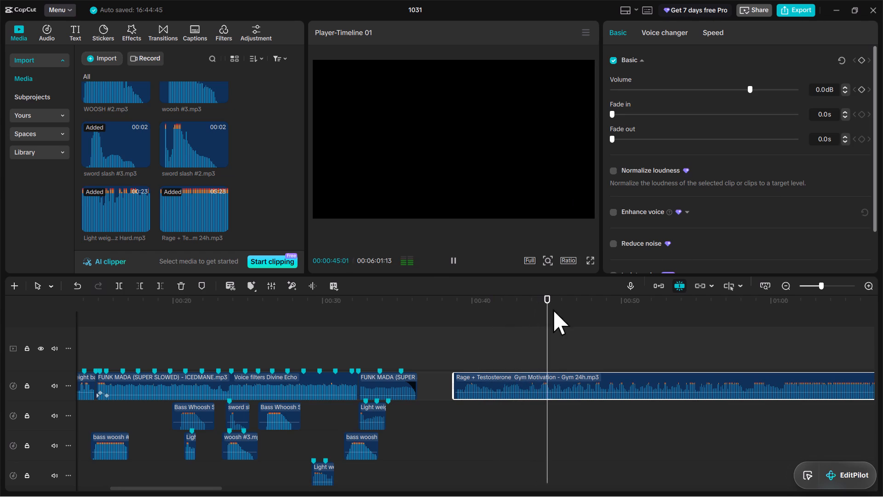
pyautogui.moveTo(580, 362); pyautogui.dragTo(589, 367)
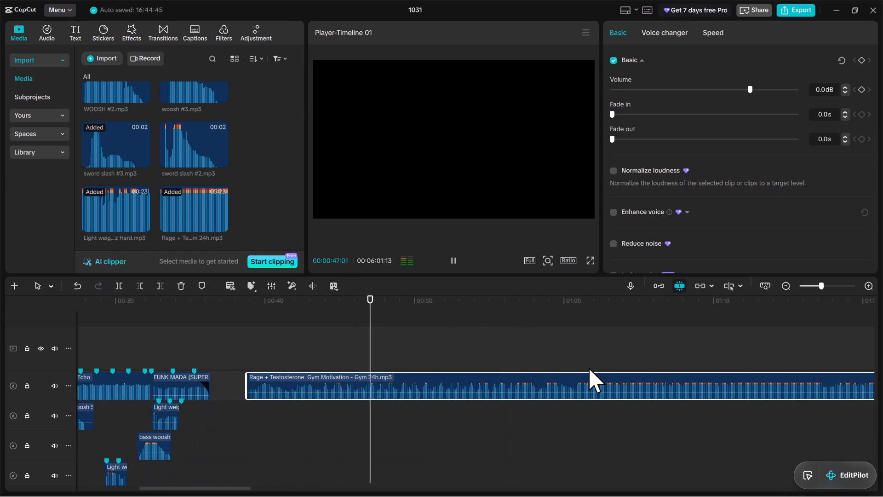
pyautogui.click(589, 370)
pyautogui.click(435, 318)
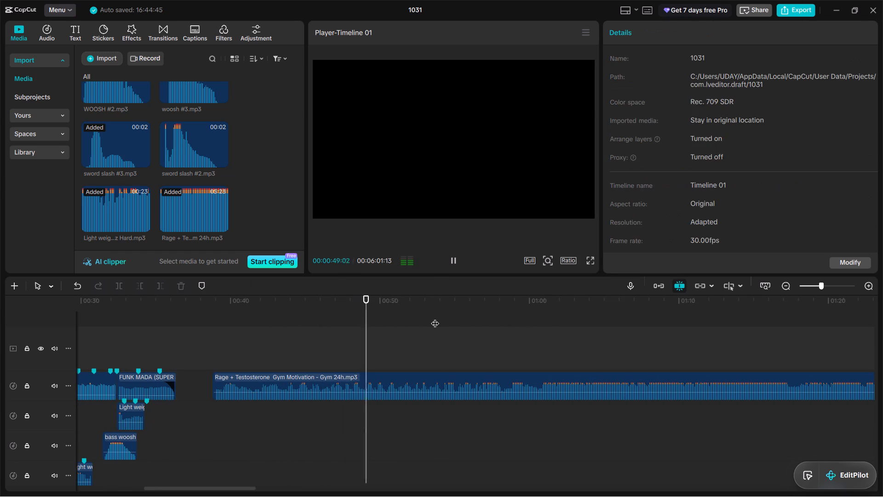
pyautogui.press('space')
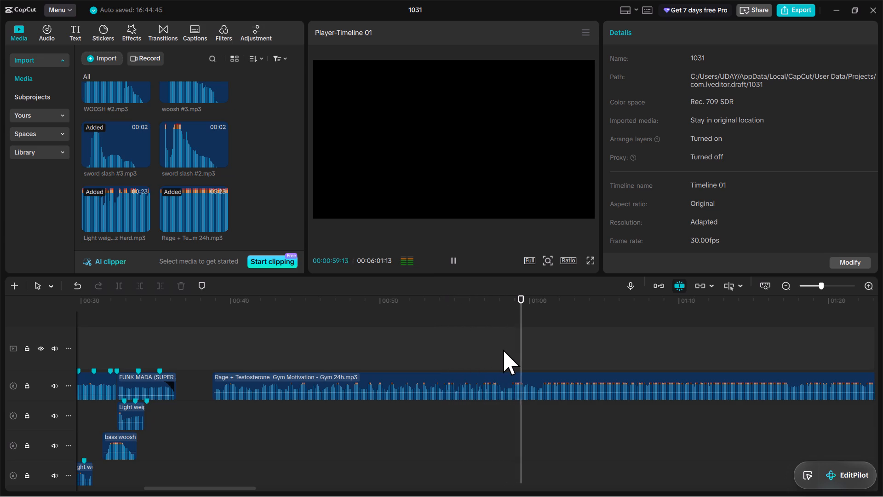
pyautogui.click(510, 311)
pyautogui.press('space')
pyautogui.click(510, 315)
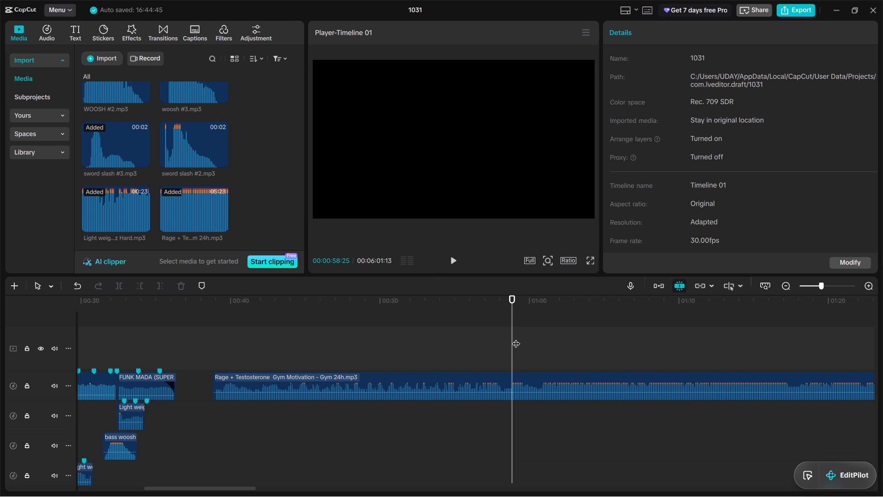
pyautogui.click(532, 383)
pyautogui.press('s')
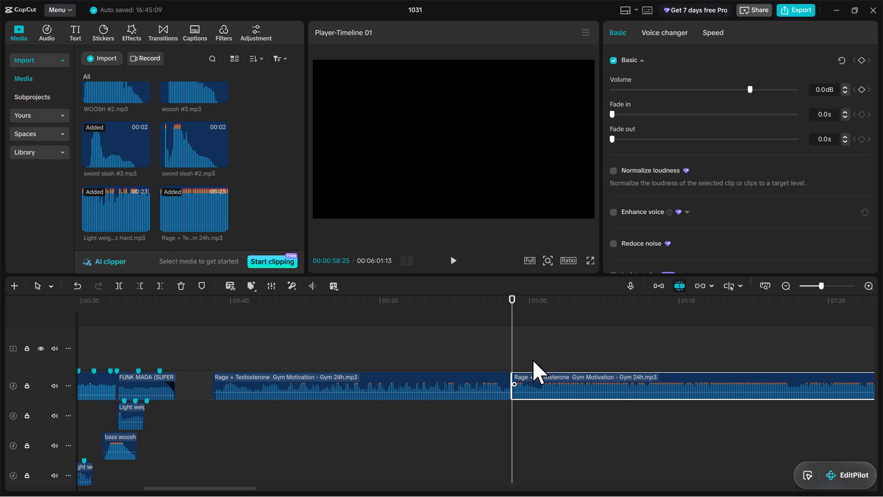
# Play the second part of the Rage + Testosterone clip to find the roar's end and split it at 00:01:00:20.
pyautogui.press('space')
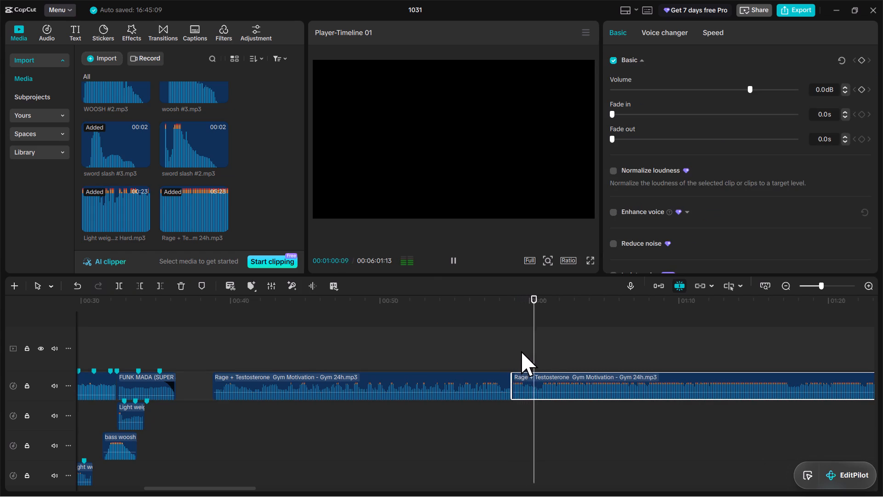
pyautogui.press('space')
pyautogui.press('space')
pyautogui.press('space')
pyautogui.moveTo(545, 354); pyautogui.dragTo(541, 358)
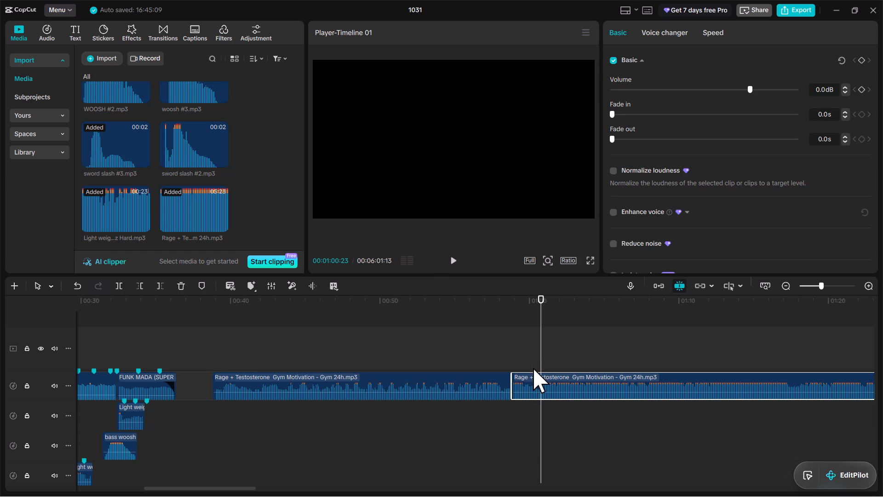
pyautogui.press('space')
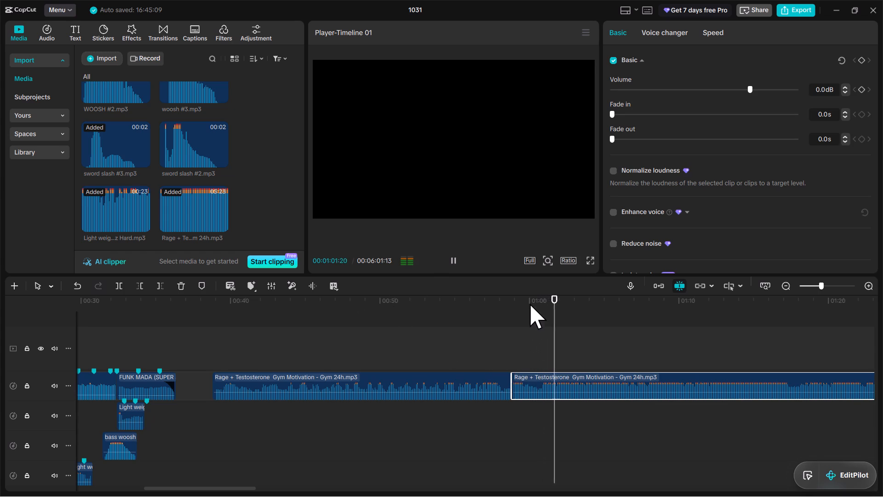
pyautogui.click(530, 304)
pyautogui.press('space')
pyautogui.press('space')
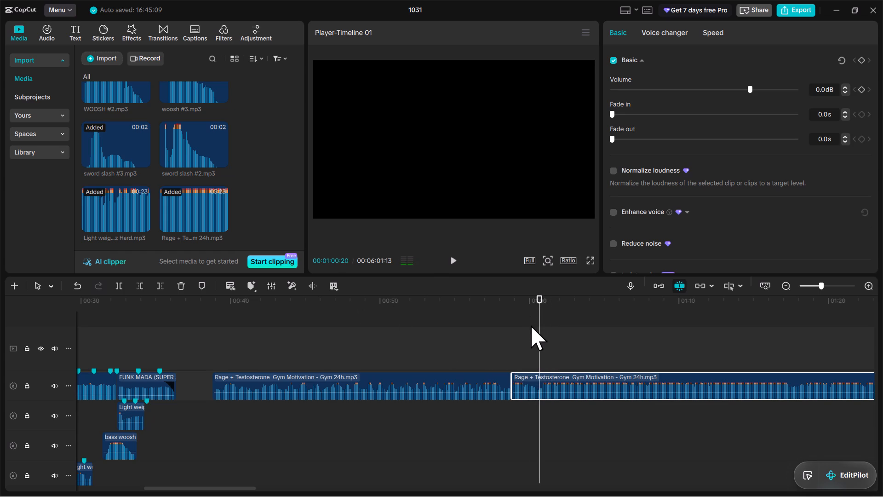
pyautogui.press('s')
# Apply the Divine Echo voice filter to the short Rage + Testosterone segment between the two splits.
pyautogui.click(525, 375)
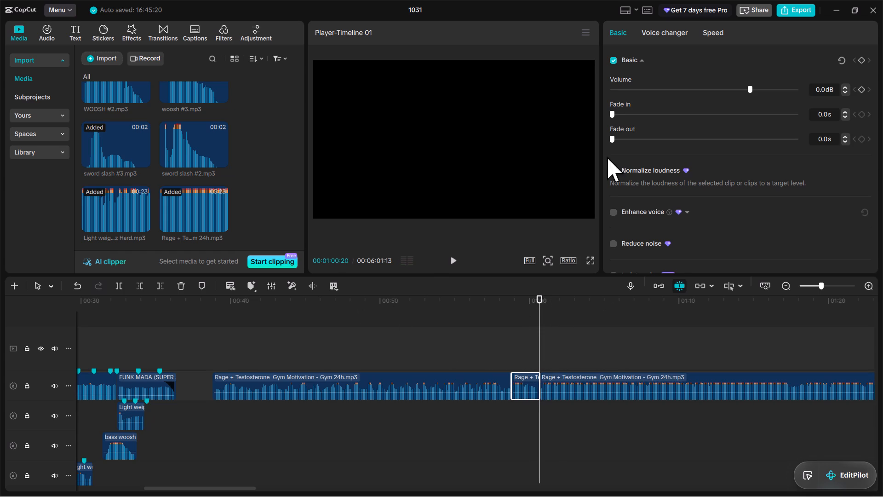
pyautogui.click(659, 31)
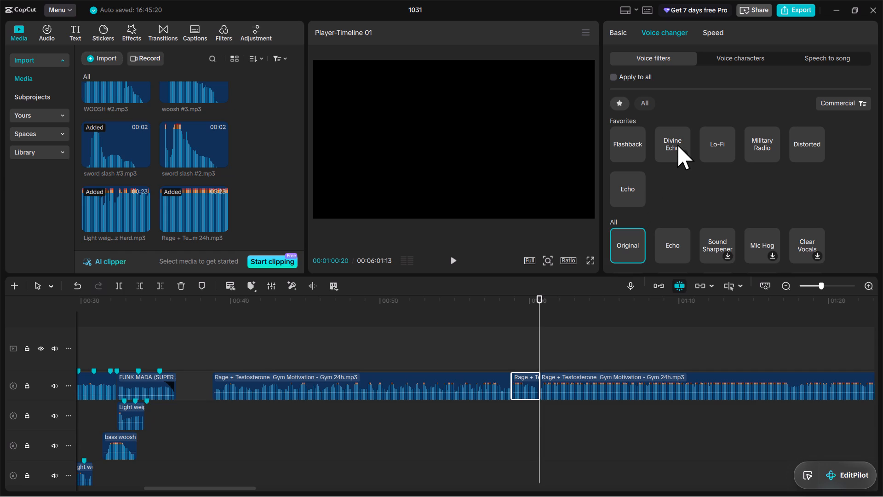
pyautogui.click(677, 144)
pyautogui.press('space')
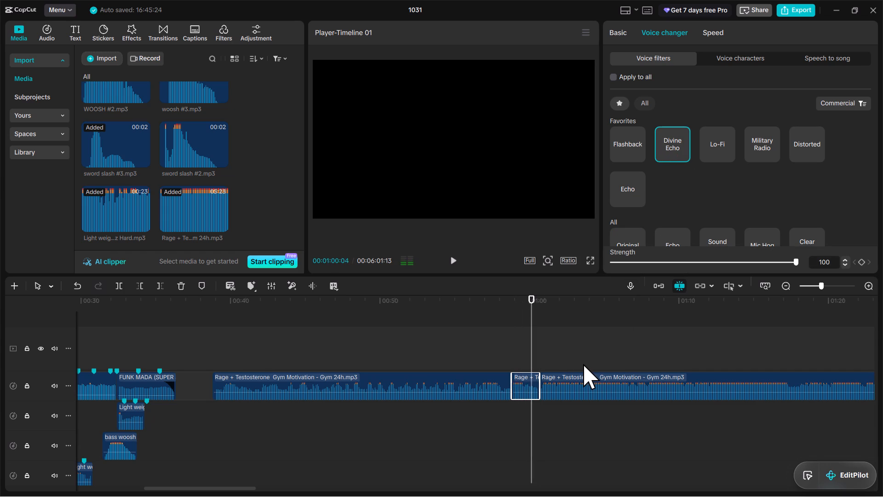
# Isolate the voice of the short Rage + Testosterone segment with Keep vocal, and play the segment back.
pyautogui.click(625, 35)
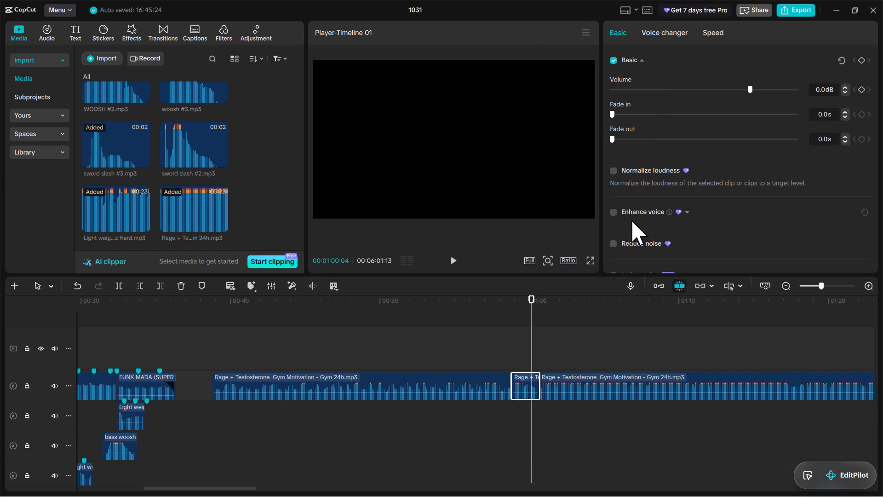
pyautogui.scroll(-2, 681, 229)
pyautogui.click(677, 226)
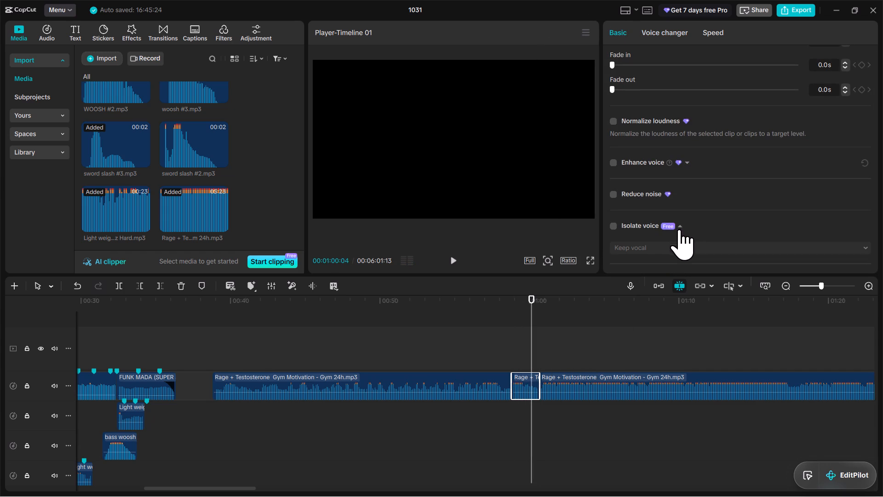
pyautogui.scroll(-2, 665, 230)
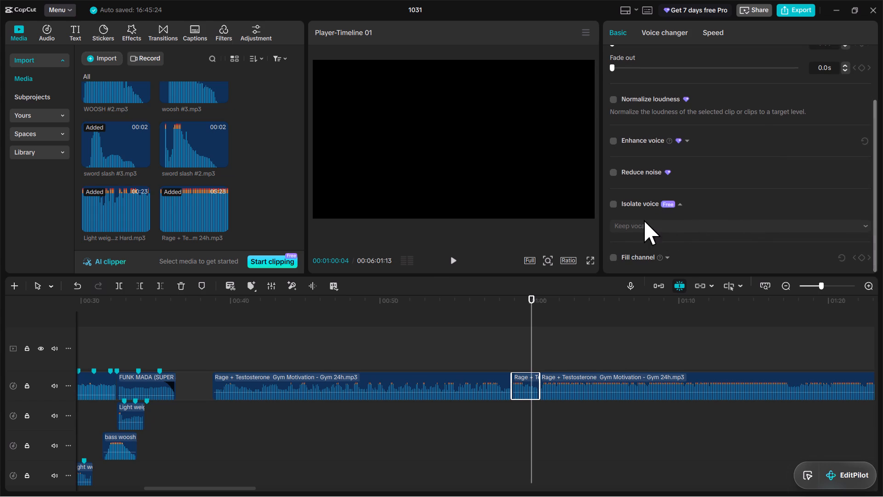
pyautogui.click(616, 206)
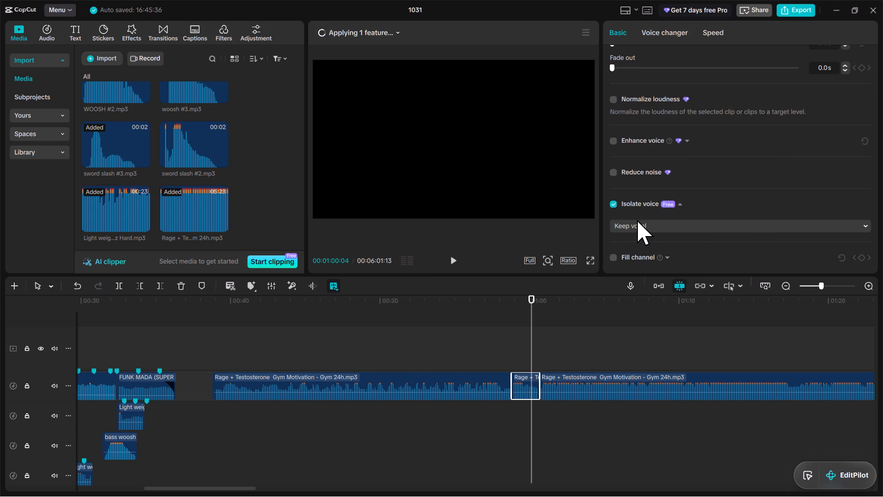
pyautogui.click(637, 224)
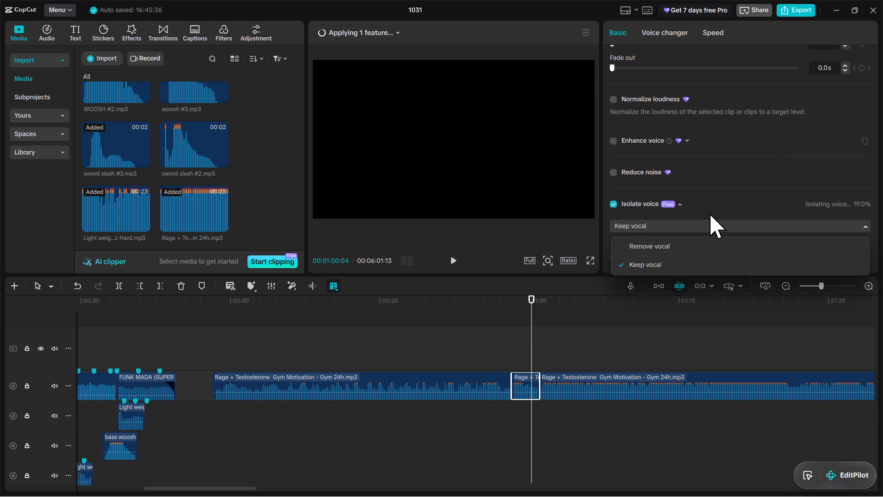
pyautogui.click(728, 203)
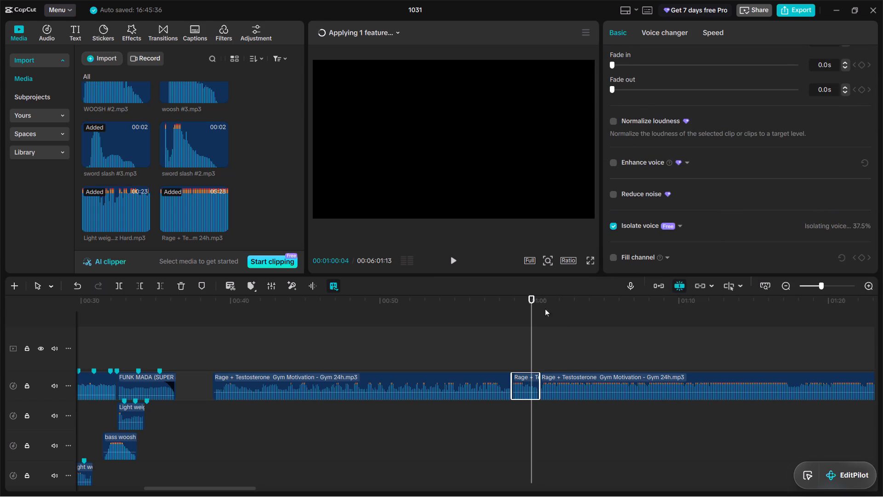
pyautogui.click(399, 38)
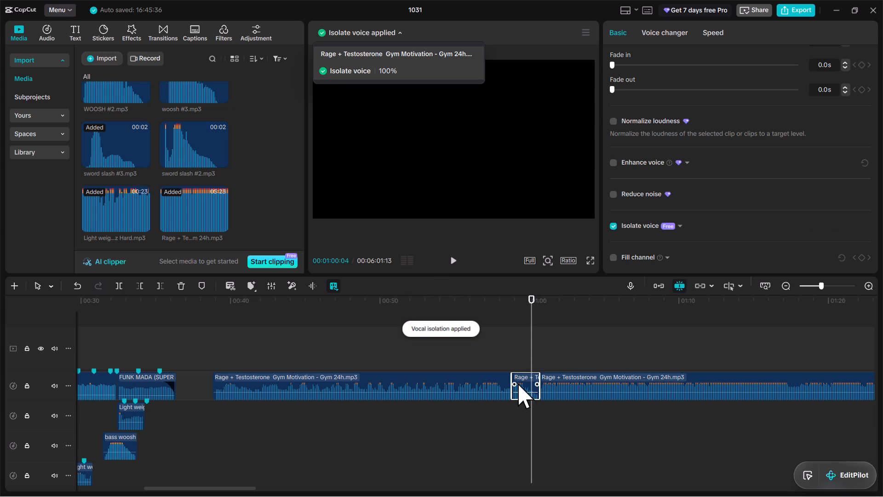
pyautogui.click(504, 306)
pyautogui.press('space')
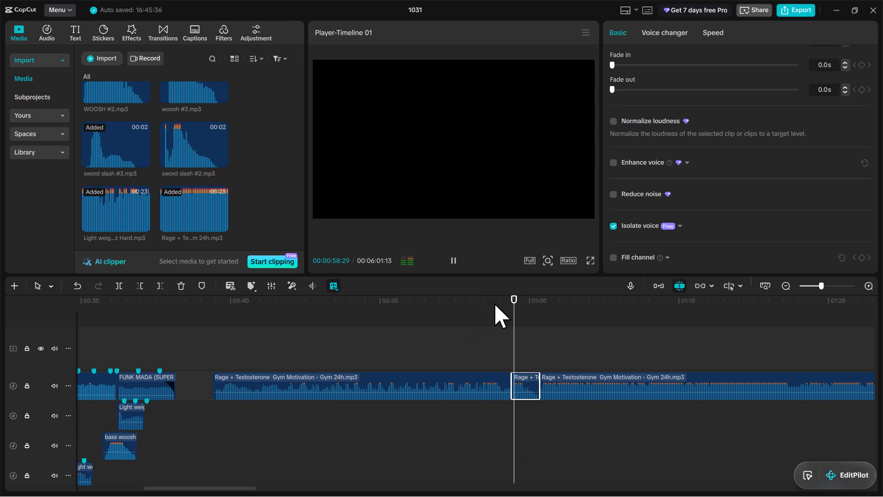
pyautogui.press('space')
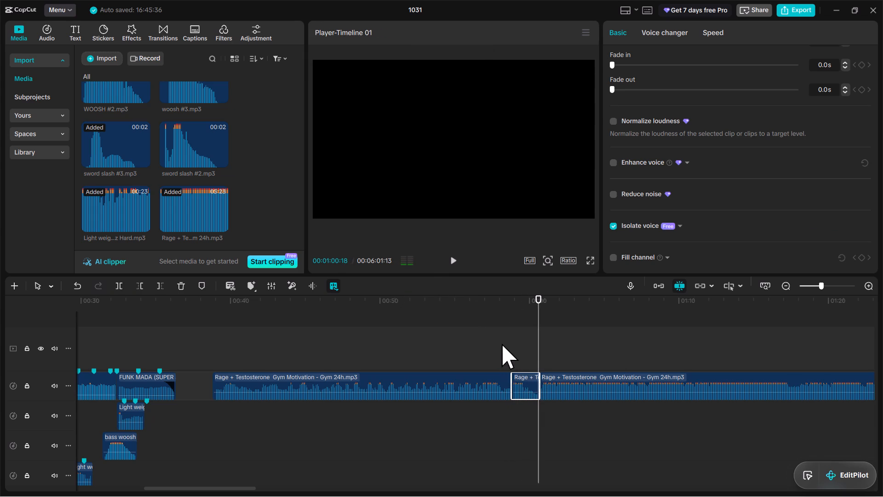
# Move the isolated roar segment to about 00:18, onto the audio track directly above the sword slash clip.
pyautogui.moveTo(532, 380); pyautogui.dragTo(43, 409)
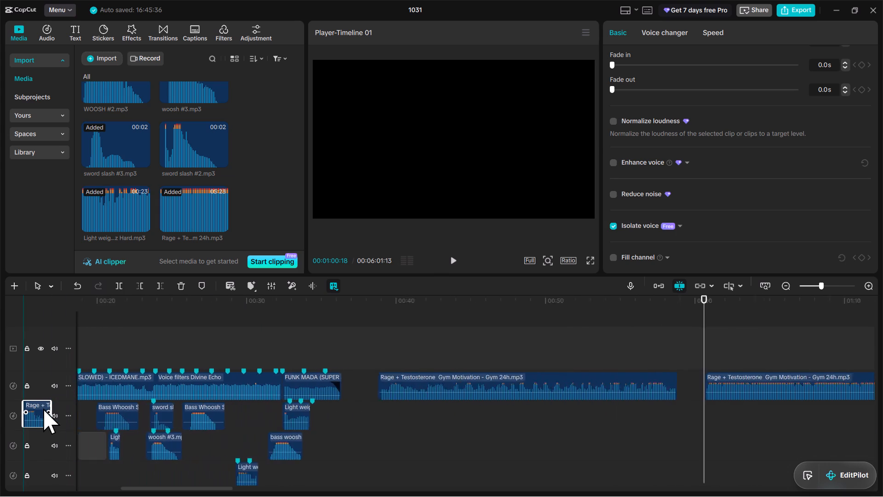
pyautogui.moveTo(43, 409); pyautogui.dragTo(396, 463)
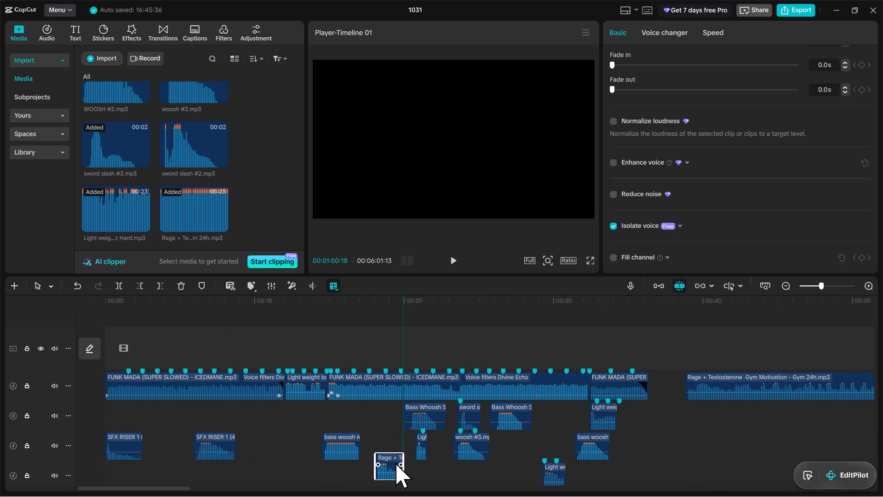
pyautogui.moveTo(396, 463); pyautogui.dragTo(392, 465)
pyautogui.scroll(-10, 390, 464)
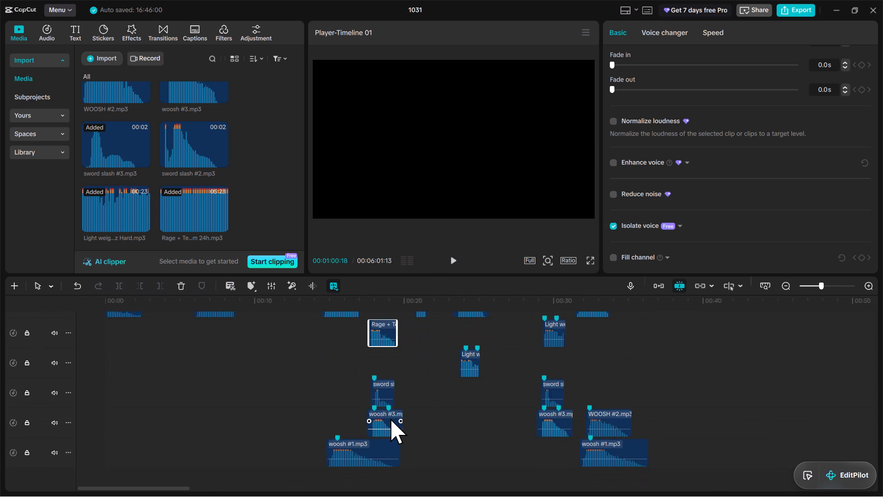
pyautogui.scroll(3, 390, 419)
pyautogui.moveTo(378, 368); pyautogui.dragTo(383, 402)
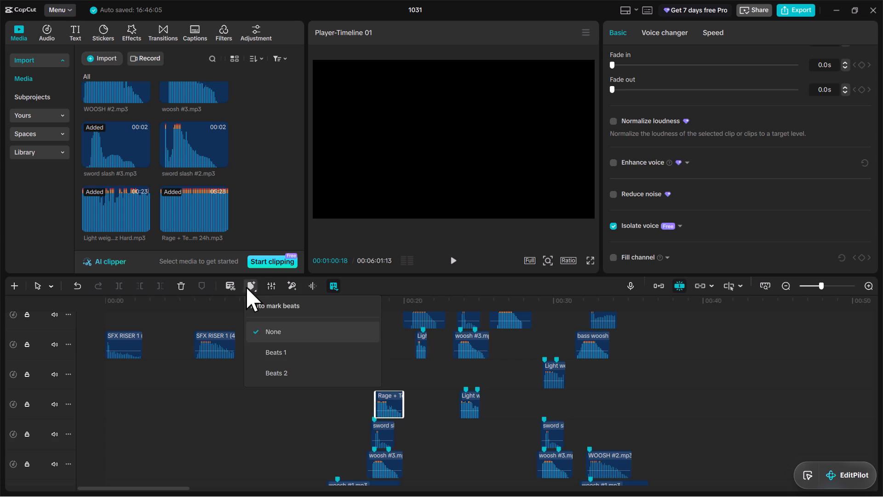
# Auto-mark the beats of the roar segment with Beats 2.
pyautogui.click(284, 374)
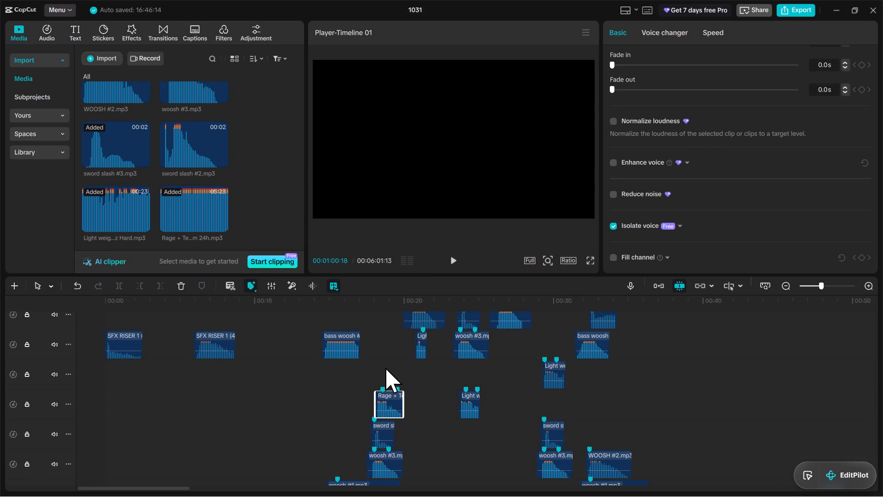
pyautogui.click(382, 367)
# Shift the roar segment slightly earlier so its start aligns with the sword slash #3 and woosh #3 beat markers near 00:18.
pyautogui.moveTo(823, 282); pyautogui.dragTo(831, 283)
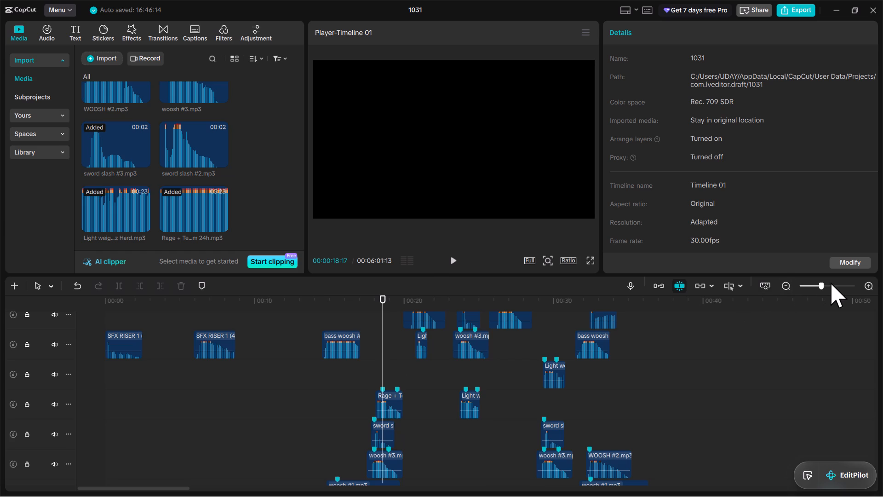
pyautogui.moveTo(831, 283); pyautogui.dragTo(832, 283)
pyautogui.moveTo(820, 286); pyautogui.dragTo(829, 286)
pyautogui.click(311, 364)
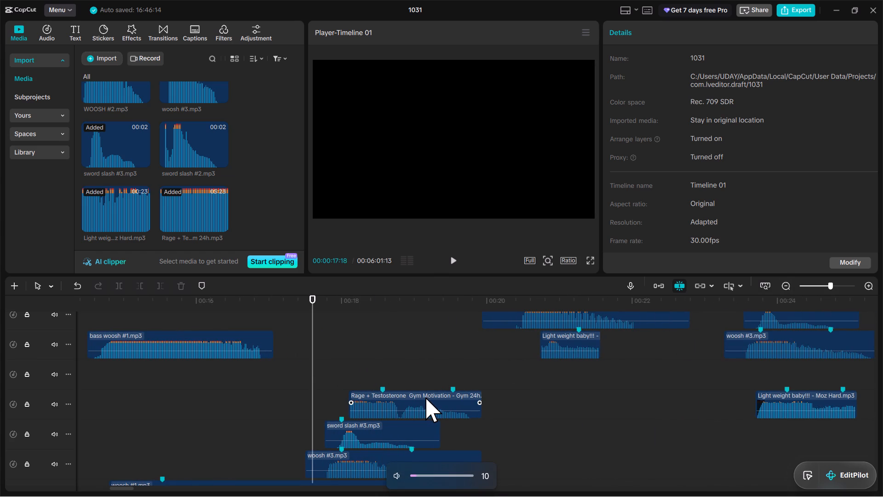
pyautogui.moveTo(425, 397); pyautogui.dragTo(419, 397)
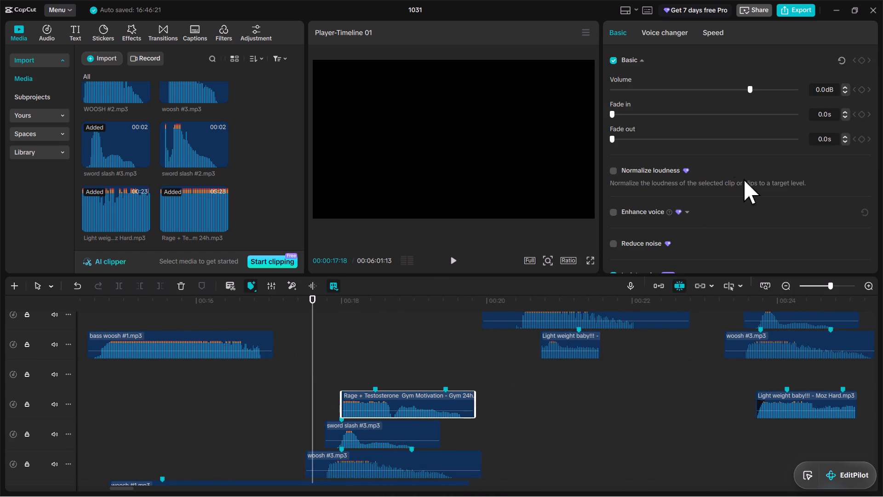
# Set the fade in and fade out of the Rage + Testosterone roar segment to 0.2 s each.
pyautogui.click(825, 110)
pyautogui.press('BackSpace')
pyautogui.press('2')
pyautogui.press('Return')
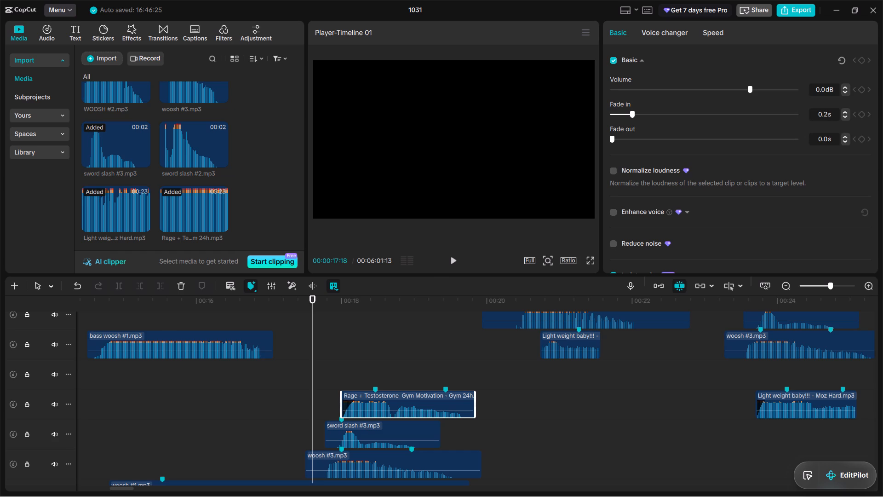
pyautogui.click(825, 144)
pyautogui.press('Right')
pyautogui.press('BackSpace')
pyautogui.press('2')
pyautogui.press('Return')
# Play back the mix from just before the roar at about 00:17 through to about 00:33.
pyautogui.click(255, 300)
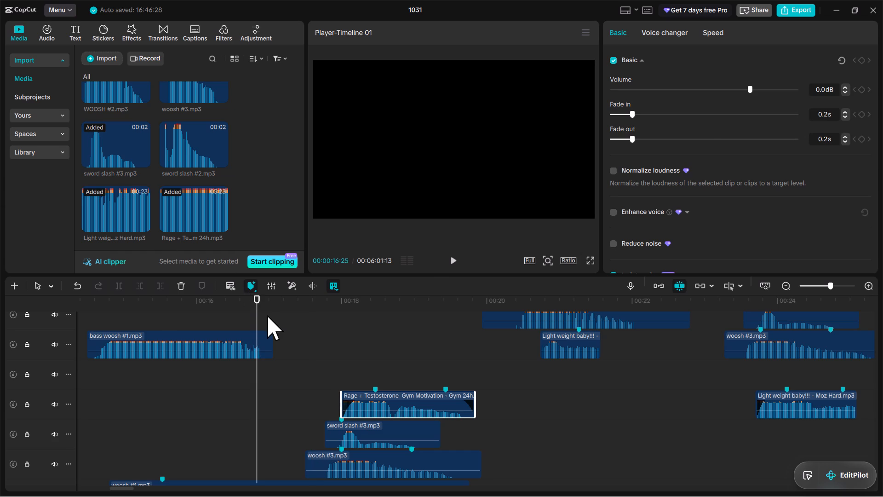
pyautogui.click(309, 316)
pyautogui.click(284, 312)
pyautogui.press('space')
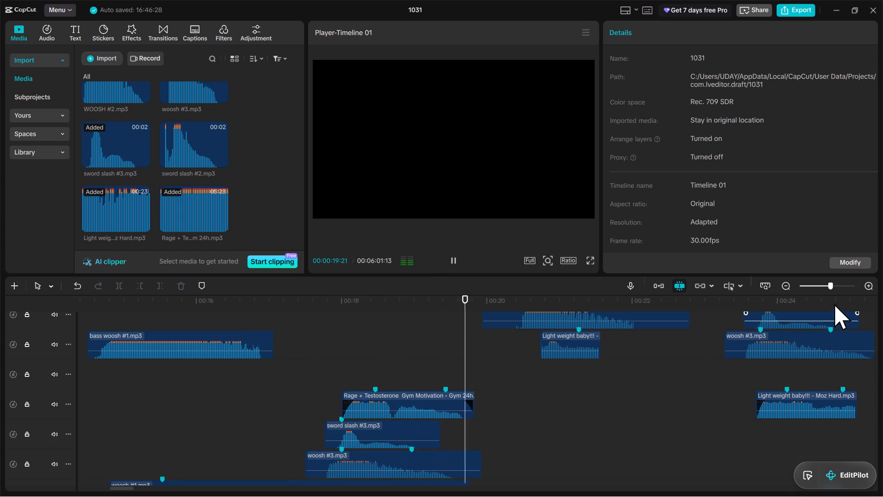
pyautogui.moveTo(835, 291); pyautogui.dragTo(815, 298)
pyautogui.moveTo(828, 285); pyautogui.dragTo(813, 293)
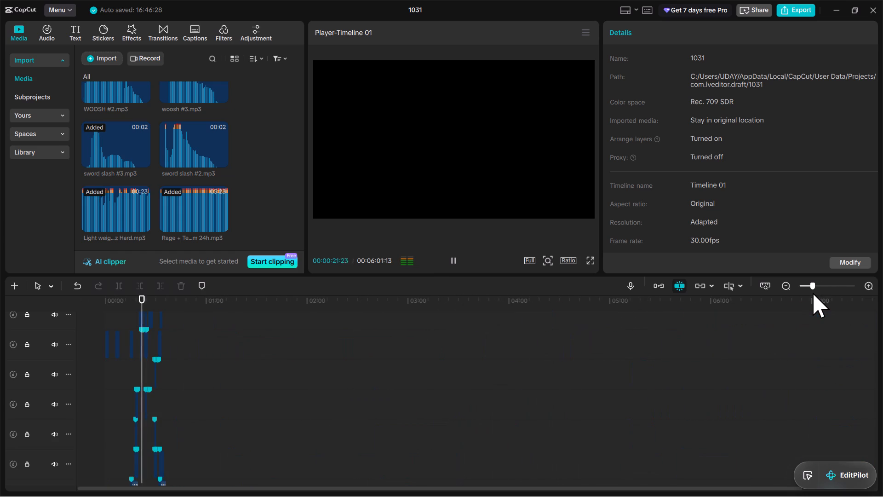
pyautogui.moveTo(814, 288); pyautogui.dragTo(819, 286)
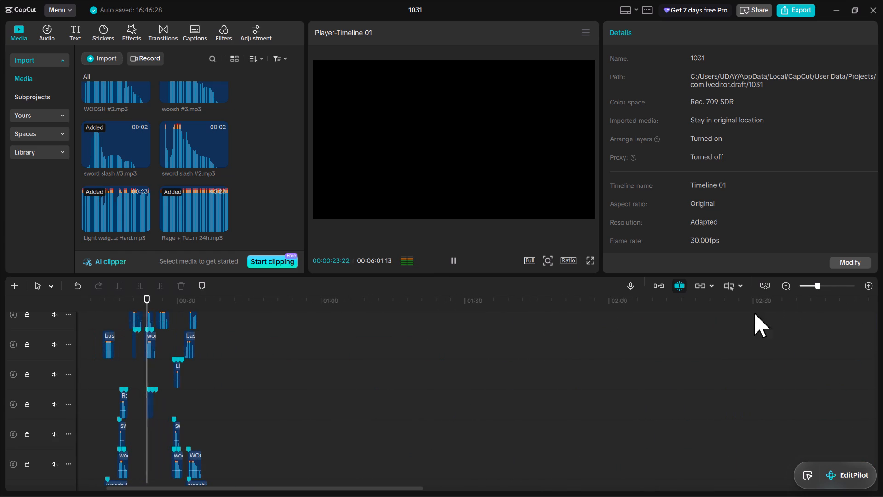
pyautogui.moveTo(818, 283); pyautogui.dragTo(823, 284)
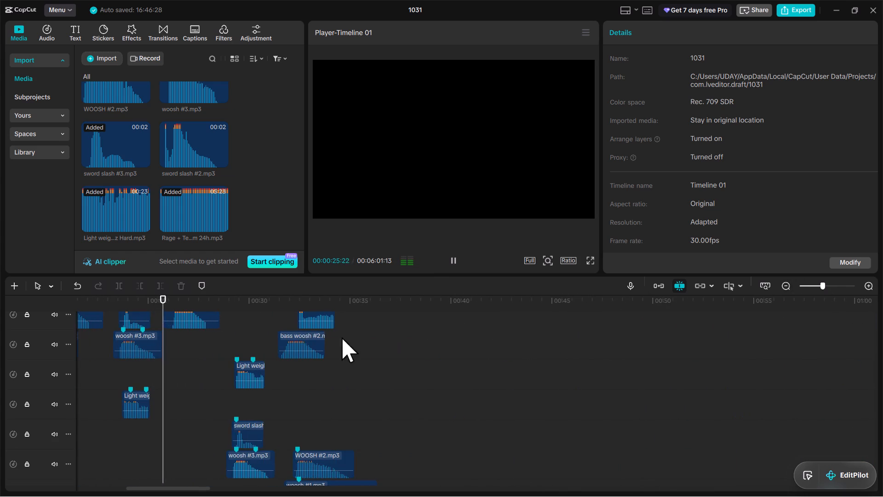
pyautogui.scroll(4, 271, 418)
pyautogui.scroll(-2, 265, 420)
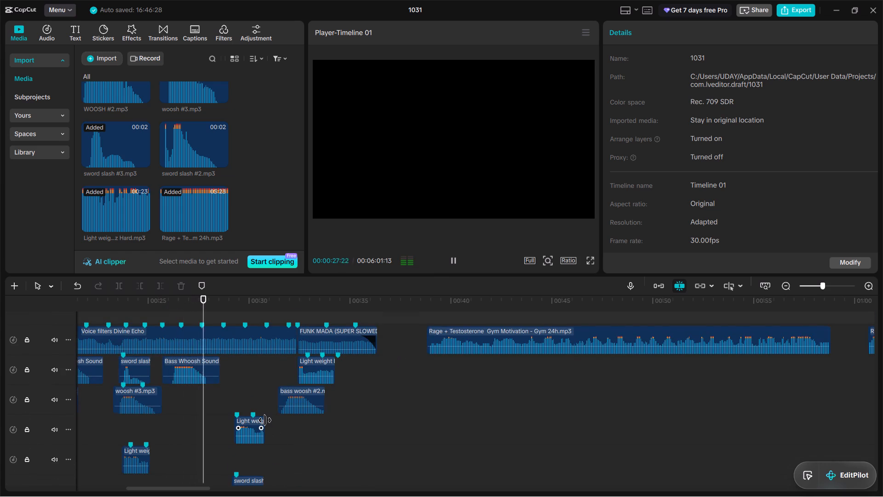
pyautogui.scroll(-3, 265, 420)
pyautogui.scroll(3, 265, 420)
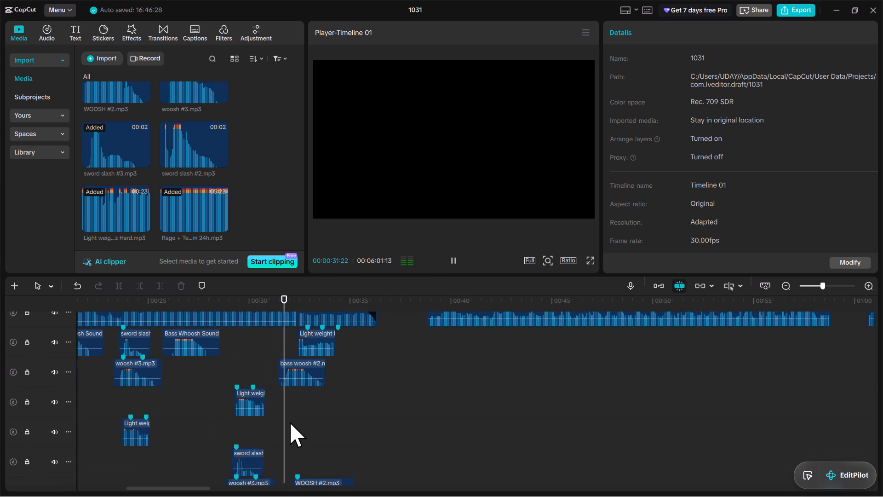
pyautogui.scroll(-2, 340, 425)
pyautogui.click(452, 263)
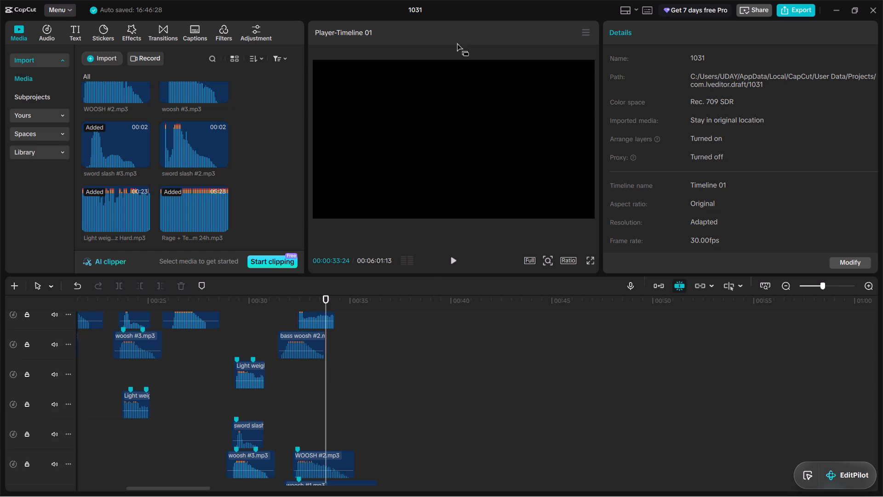
# Set the volume of the roar segment and the Light weight baby!!! clips near 00:24 and 00:29 to 2.0 dB together.
pyautogui.scroll(5, 339, 396)
pyautogui.scroll(-5, 326, 394)
pyautogui.moveTo(749, 282); pyautogui.dragTo(697, 332)
pyautogui.moveTo(429, 350); pyautogui.dragTo(462, 364)
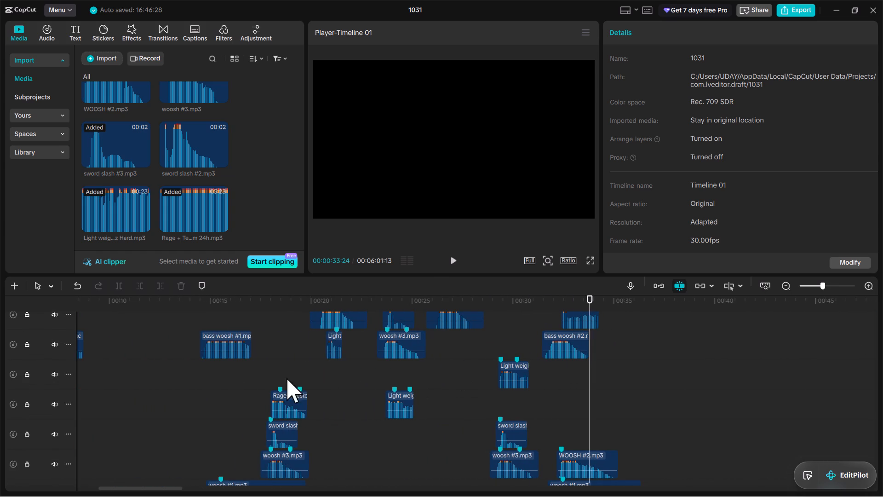
pyautogui.doubleClick(231, 388)
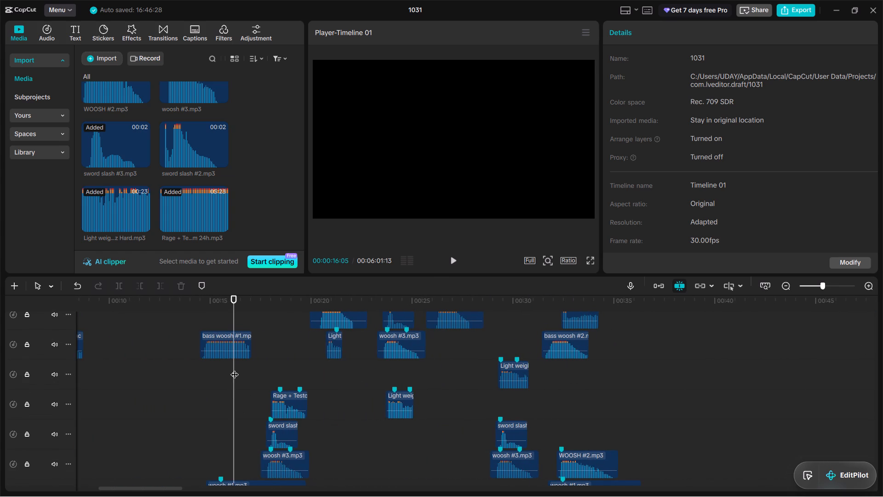
pyautogui.moveTo(200, 369); pyautogui.dragTo(511, 409)
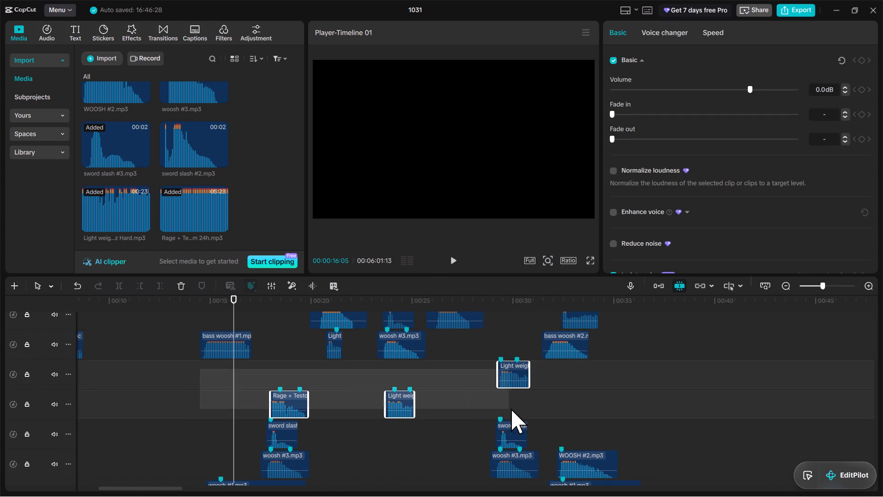
pyautogui.moveTo(511, 409); pyautogui.dragTo(512, 409)
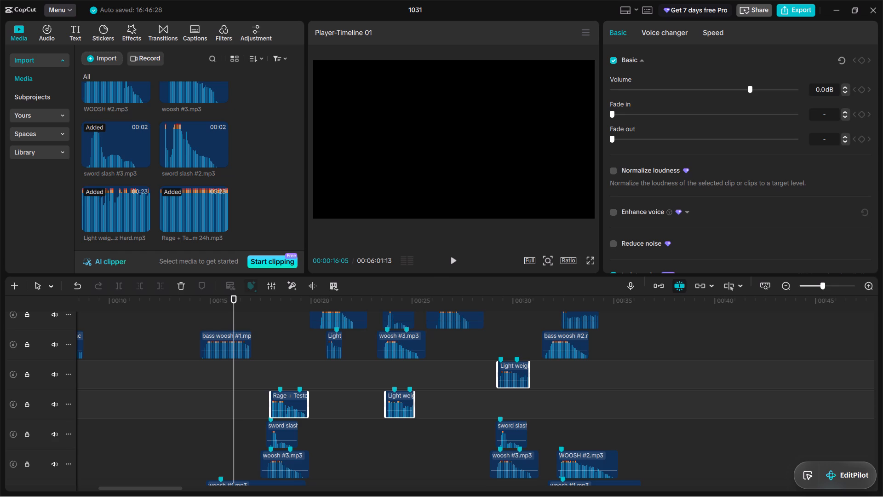
pyautogui.click(821, 92)
pyautogui.press('BackSpace')
pyautogui.press('BackSpace')
pyautogui.press('2')
pyautogui.press('Right')
pyautogui.press('\\')
pyautogui.press('BackSpace')
pyautogui.press('Return')
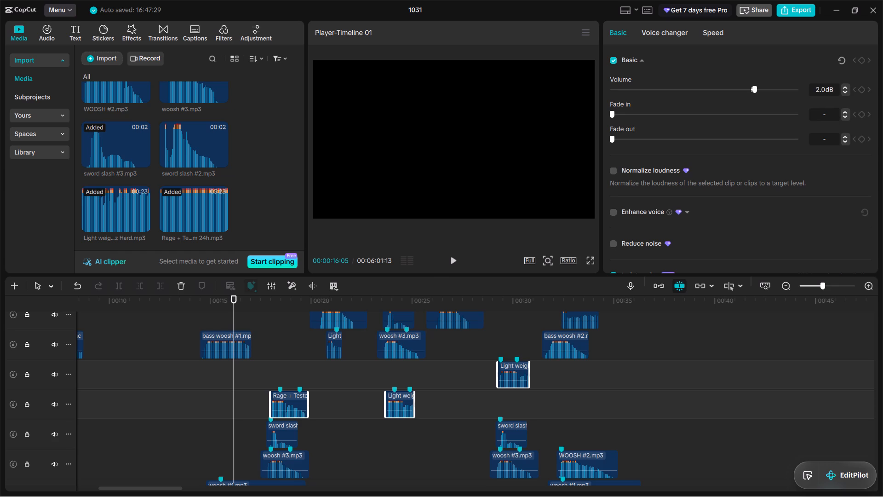
# Play back the mix from just before the roar segment to about 00:35 with the new vocal volume.
pyautogui.click(269, 365)
pyautogui.press('space')
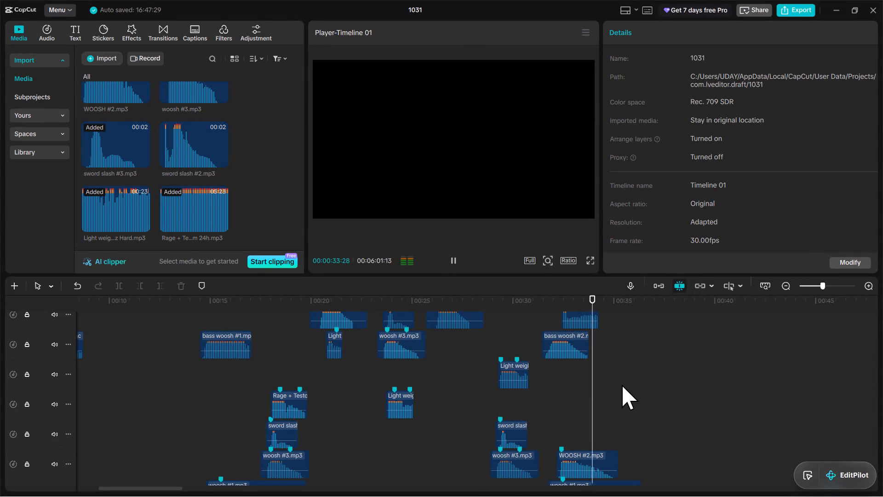
pyautogui.click(451, 264)
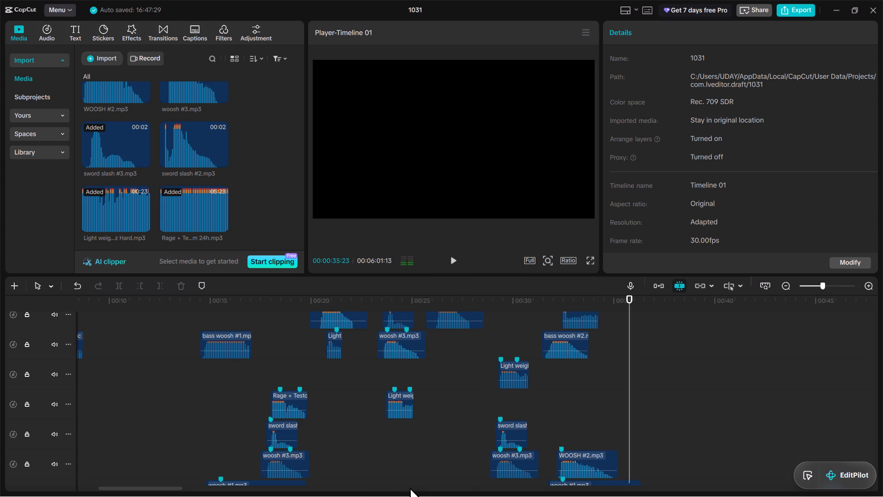
# Delete the two leftover Rage + Testosterone segments lying after the end of the FUNK MADA track.
pyautogui.moveTo(383, 410); pyautogui.dragTo(416, 407)
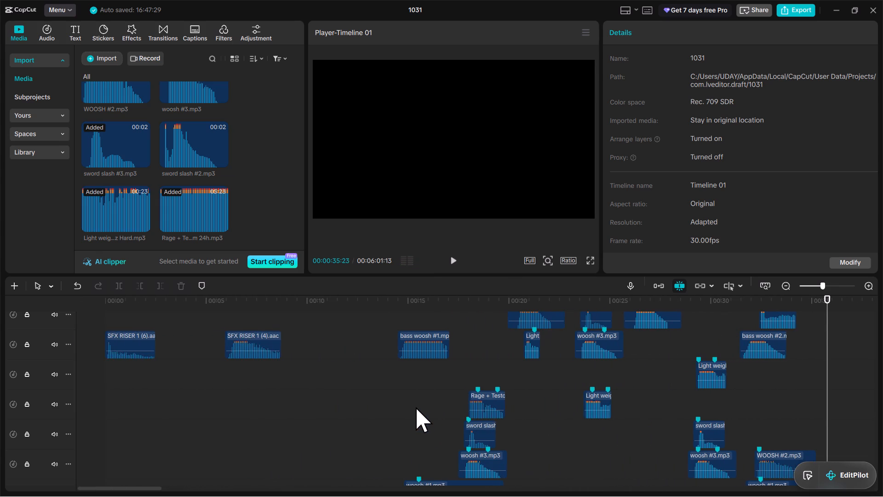
pyautogui.moveTo(416, 407); pyautogui.dragTo(428, 405)
pyautogui.scroll(3, 773, 387)
pyautogui.click(799, 357)
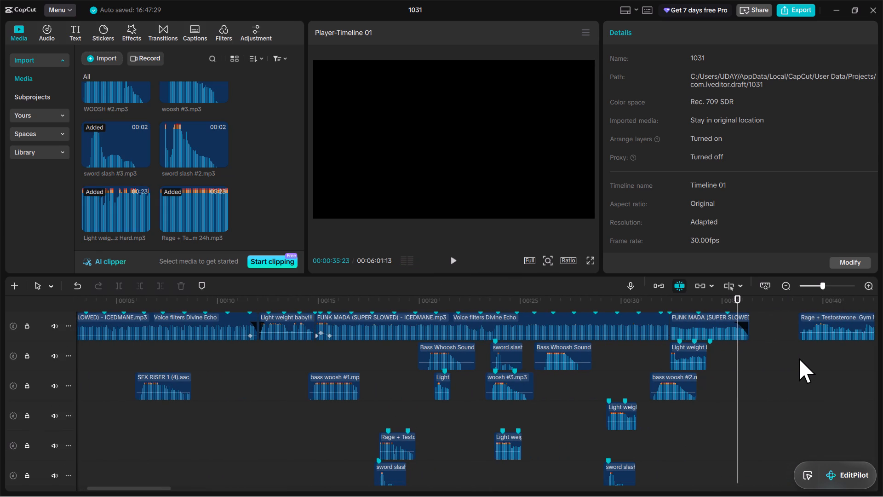
pyautogui.scroll(-4, 294, 344)
pyautogui.scroll(5, 294, 344)
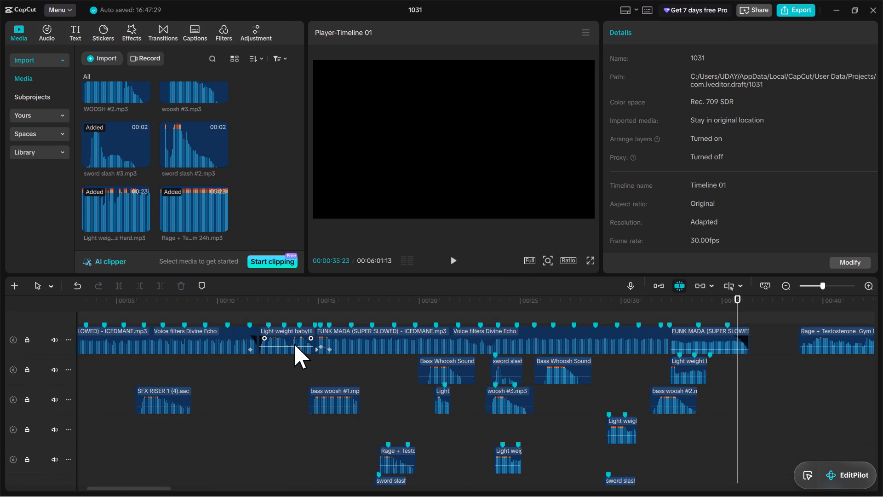
pyautogui.scroll(-4, 328, 403)
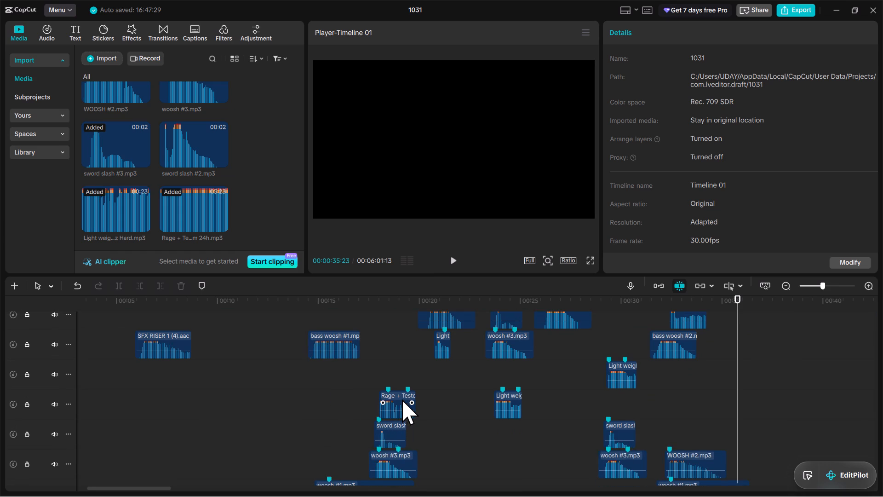
pyautogui.moveTo(820, 284); pyautogui.dragTo(826, 293)
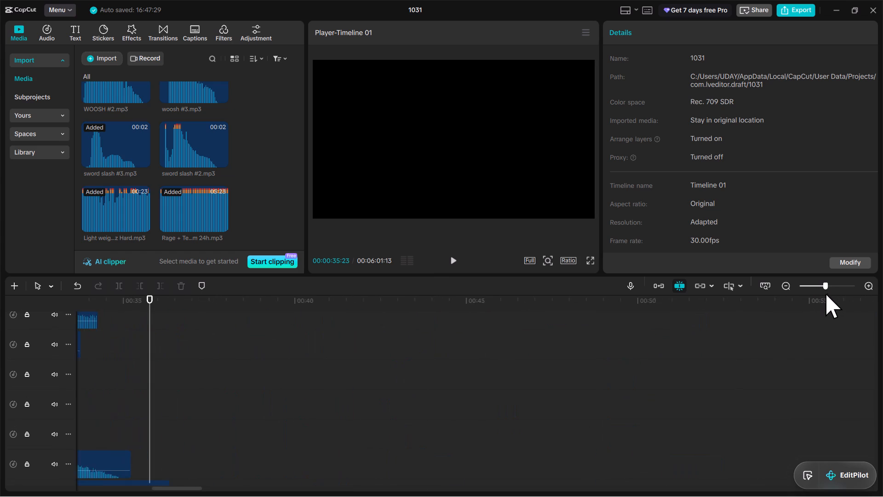
pyautogui.moveTo(826, 293); pyautogui.dragTo(831, 294)
pyautogui.moveTo(827, 287); pyautogui.dragTo(821, 294)
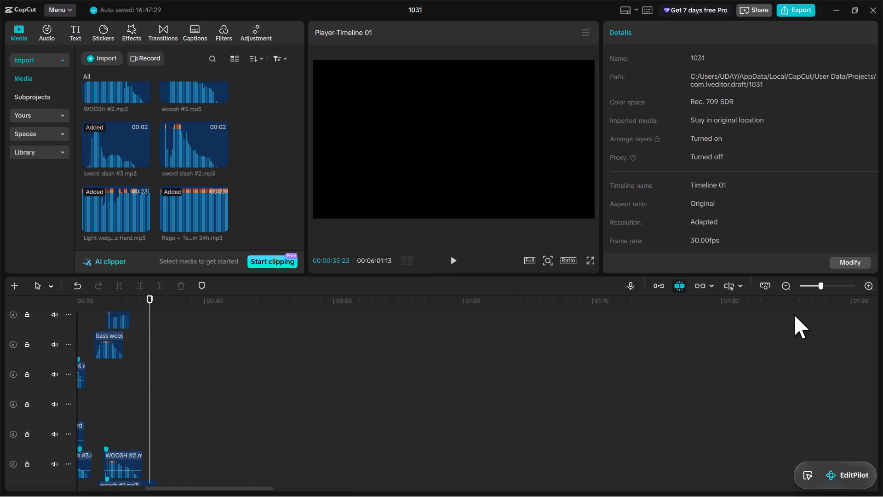
pyautogui.scroll(7, 336, 407)
pyautogui.click(268, 345)
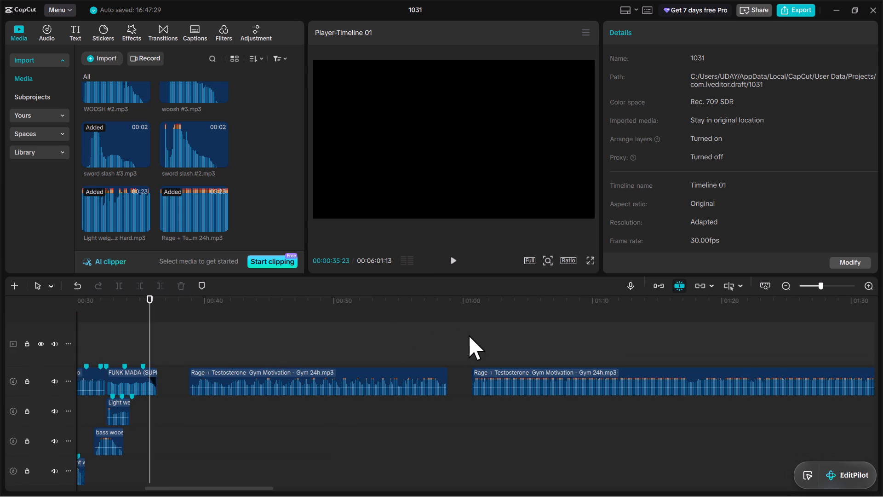
pyautogui.moveTo(411, 347); pyautogui.dragTo(510, 416)
pyautogui.press('BackSpace')
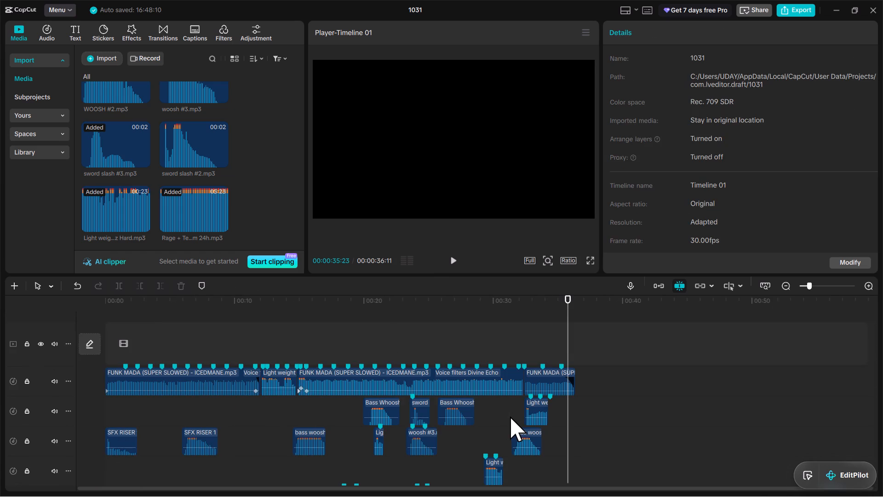
# Play back the edit from its beginning to about 00:22.
pyautogui.moveTo(456, 415); pyautogui.dragTo(108, 380)
pyautogui.click(109, 303)
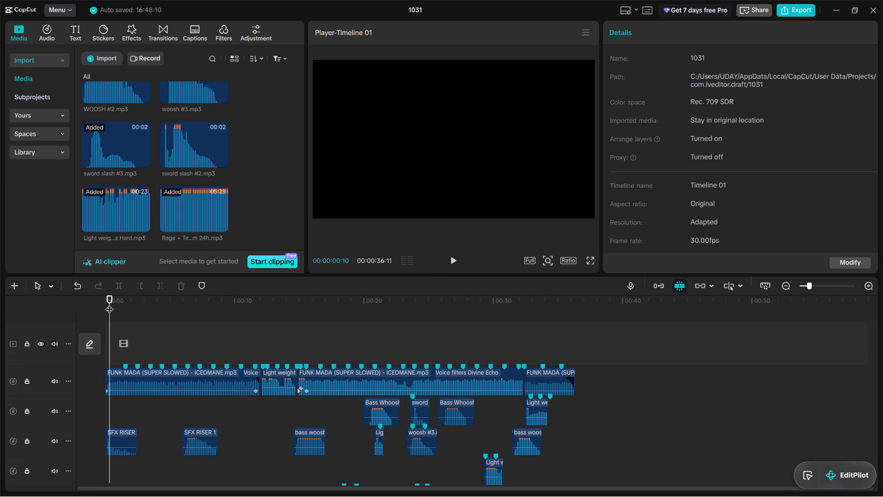
pyautogui.moveTo(109, 303); pyautogui.dragTo(97, 312)
pyautogui.press('space')
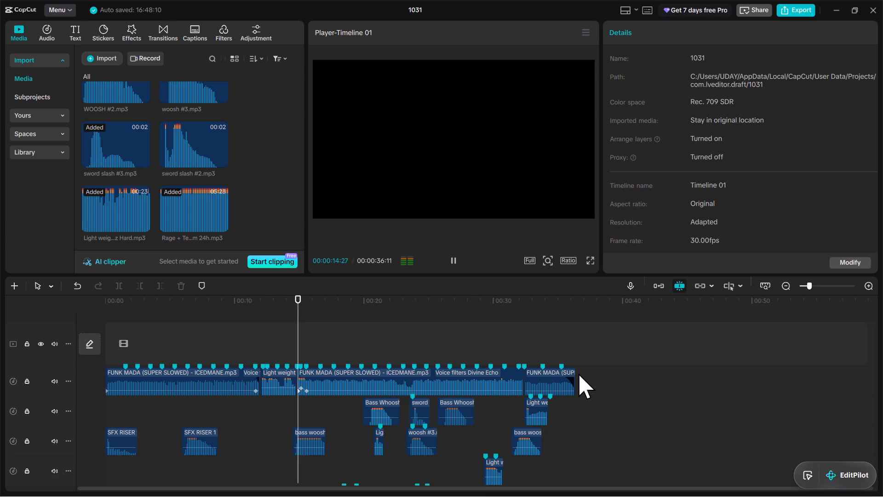
pyautogui.scroll(-3, 407, 423)
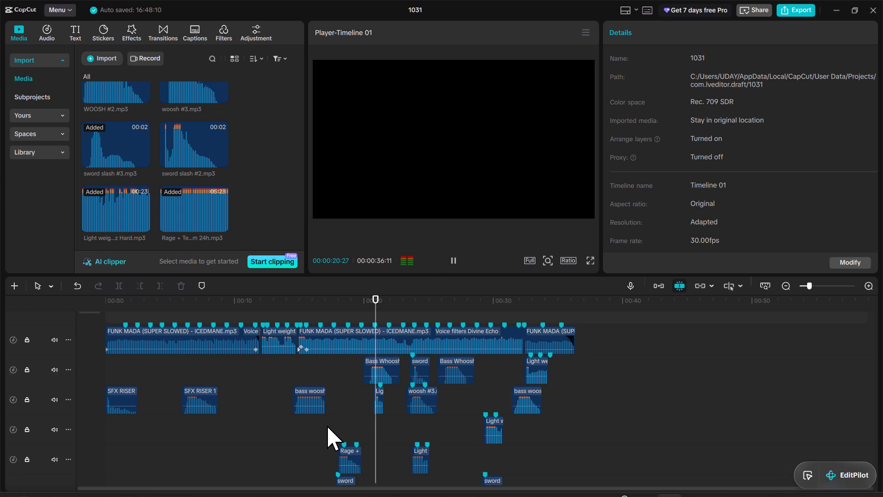
pyautogui.press('space')
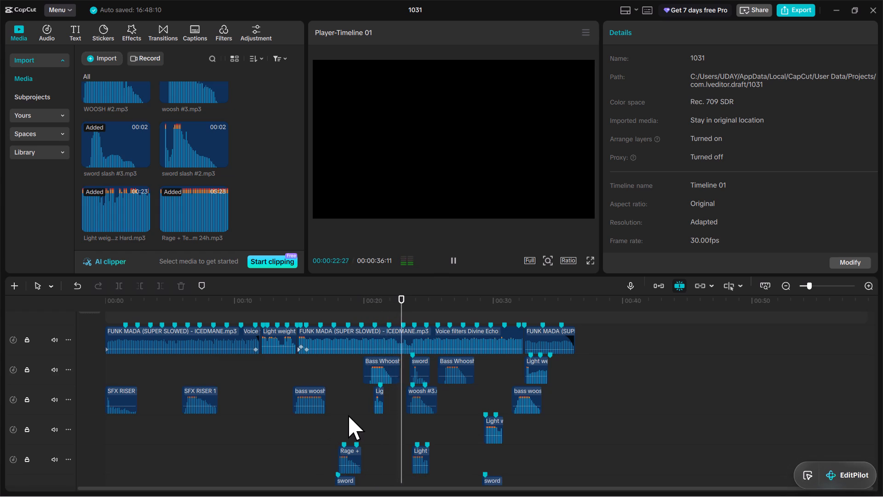
# Set the volume of the short Light weight baby!!! clip near 00:21 to 3 dB.
pyautogui.click(379, 404)
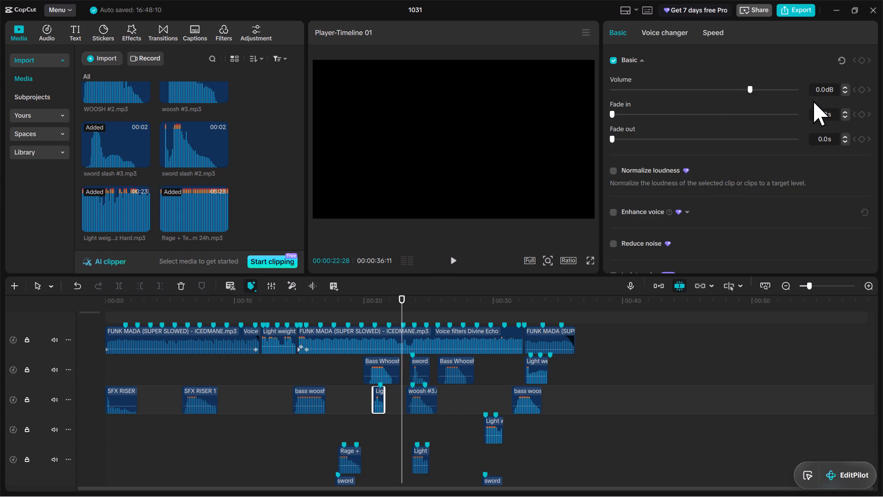
pyautogui.click(819, 91)
pyautogui.press('BackSpace')
pyautogui.press('3')
pyautogui.press('BackSpace')
pyautogui.press('BackSpace')
pyautogui.press('BackSpace')
pyautogui.press('BackSpace')
pyautogui.press('3')
pyautogui.press('Return')
# Play back the mix around the louder Light weight clip, from about 00:20 to 00:22.
pyautogui.click(338, 370)
pyautogui.press('space')
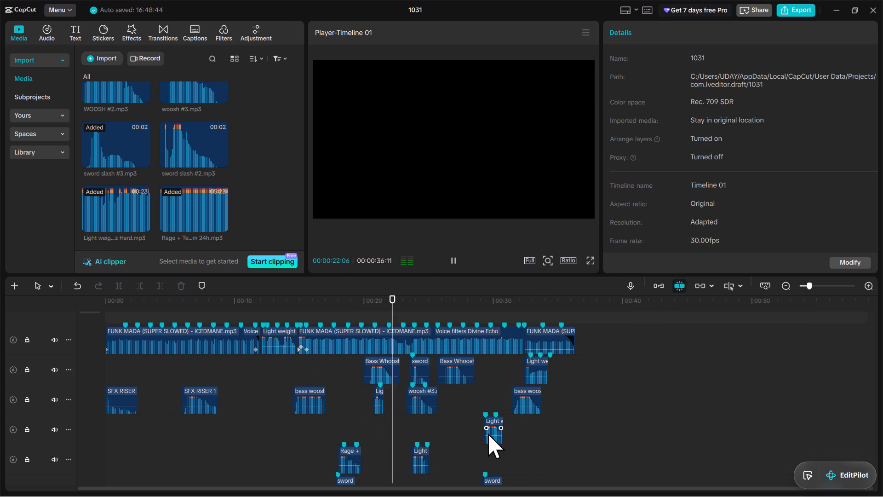
pyautogui.click(361, 410)
pyautogui.press('space')
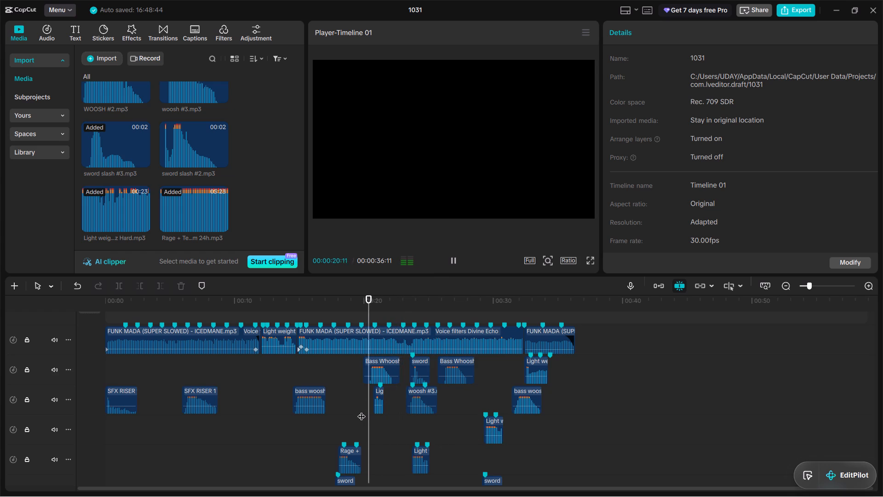
pyautogui.press('space')
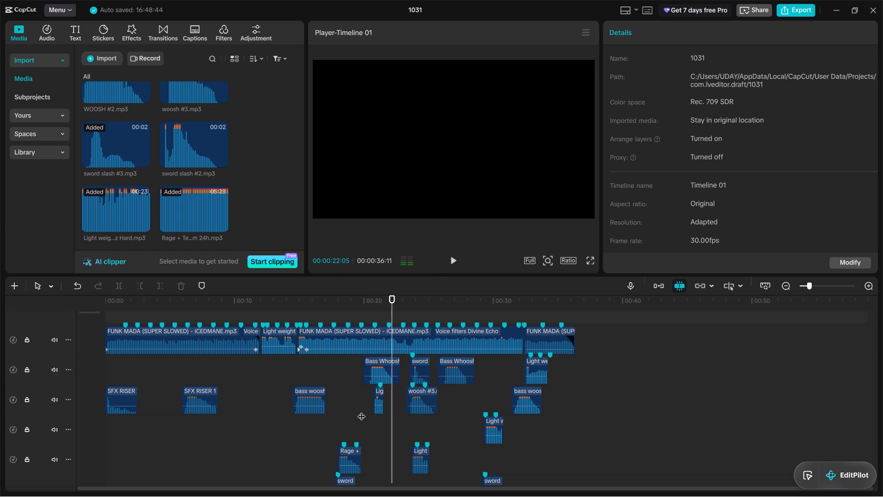
# Give the Light weight baby!!! clip near 00:21 a 0.1 s fade-in and a 0.2 s fade-out.
pyautogui.moveTo(811, 285); pyautogui.dragTo(820, 286)
pyautogui.click(339, 391)
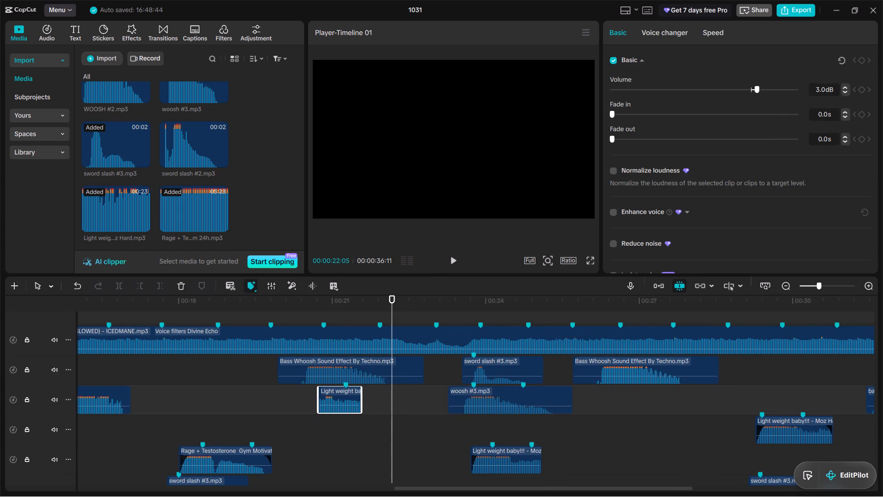
pyautogui.click(825, 112)
pyautogui.press('Right')
pyautogui.press('BackSpace')
pyautogui.press('1')
pyautogui.press('Return')
pyautogui.click(829, 141)
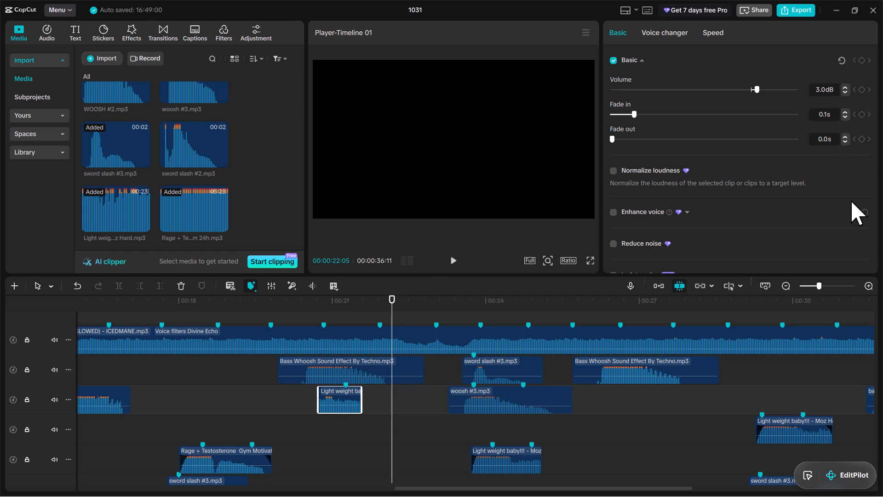
pyautogui.press('BackSpace')
pyautogui.press('2')
pyautogui.press('Return')
# Play back the mix from just before the newly faded Light weight clip to about 00:26.
pyautogui.click(287, 405)
pyautogui.press('space')
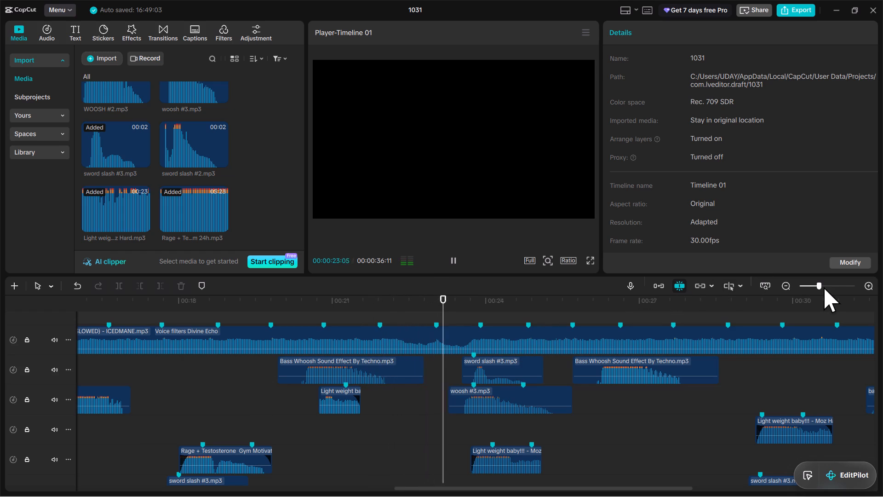
pyautogui.moveTo(824, 287); pyautogui.dragTo(812, 293)
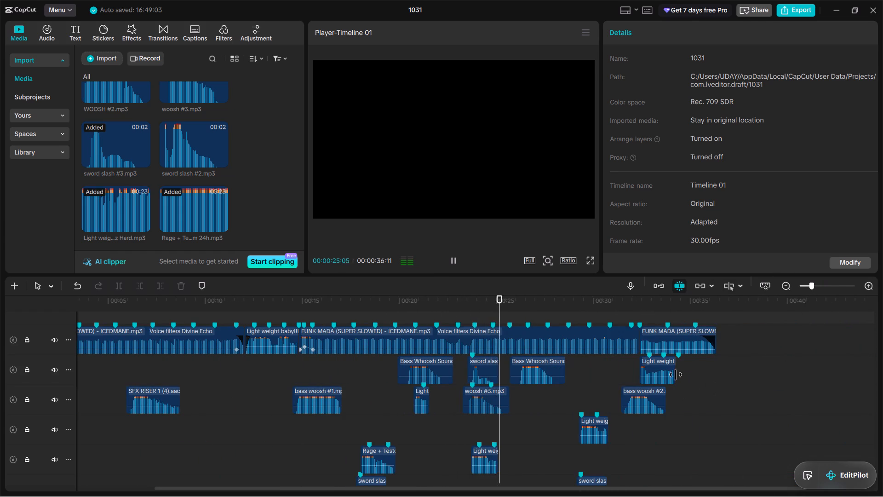
pyautogui.press('space')
# Set the fade-out of the Light weight baby!!! clip near 00:24 to 0.2 s.
pyautogui.click(485, 462)
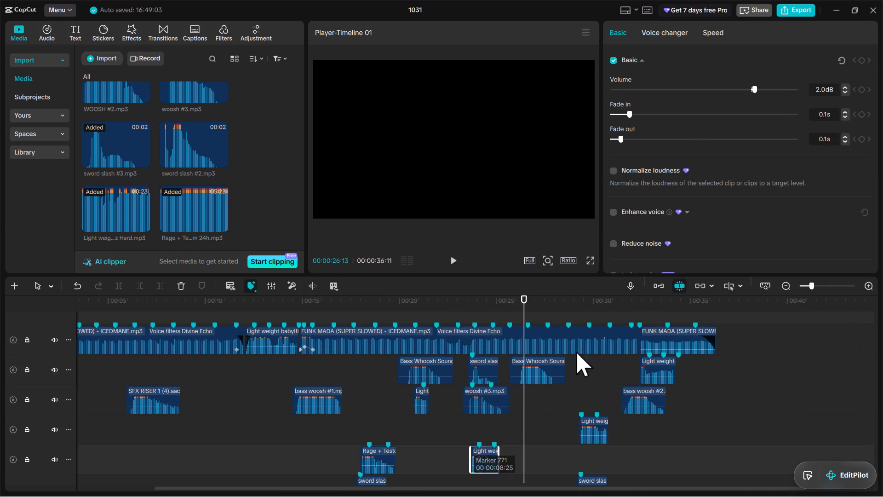
pyautogui.click(829, 139)
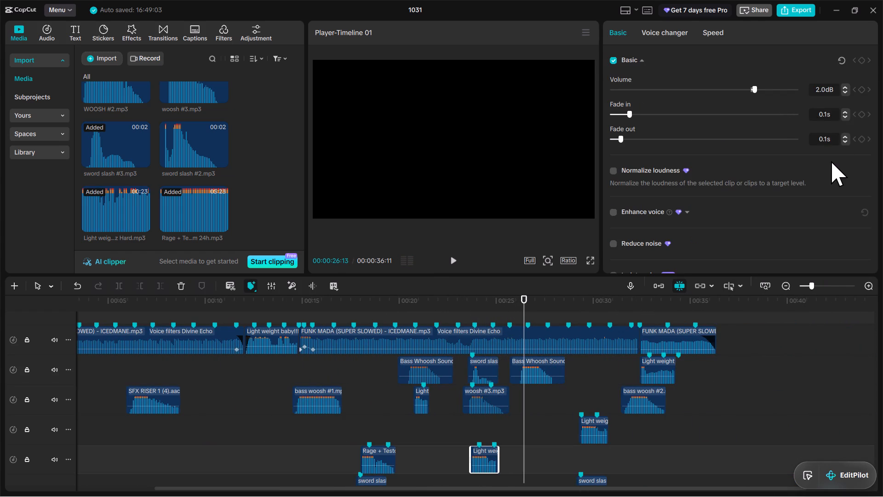
pyautogui.press('BackSpace')
pyautogui.press('2')
pyautogui.press('Return')
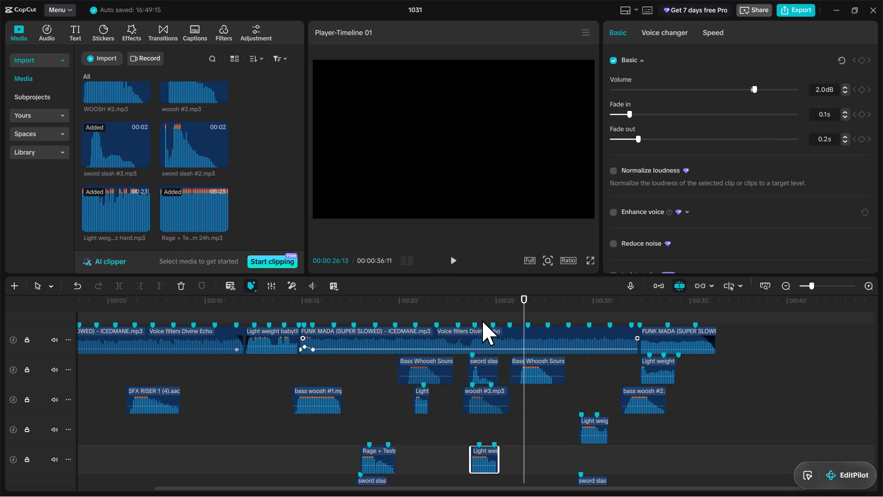
# Play back the mix from about 00:24 to check the longer fade-out and the vocals that follow.
pyautogui.click(478, 309)
pyautogui.press('space')
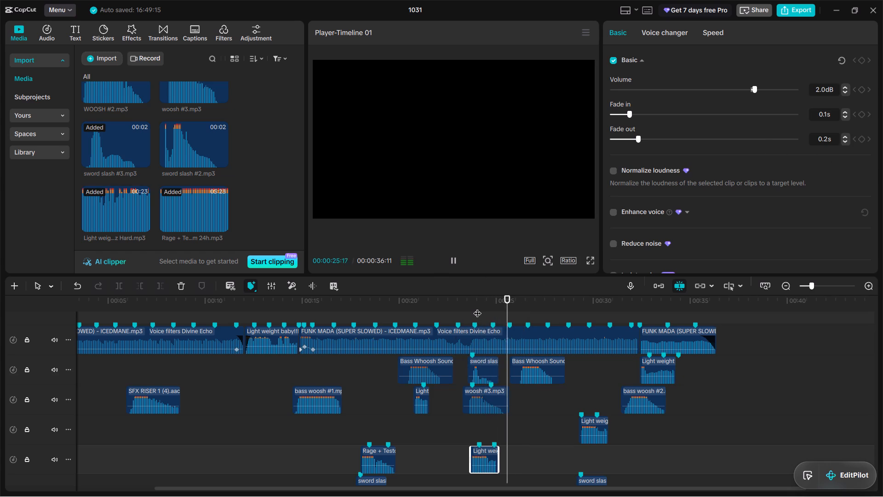
pyautogui.scroll(-4, 688, 397)
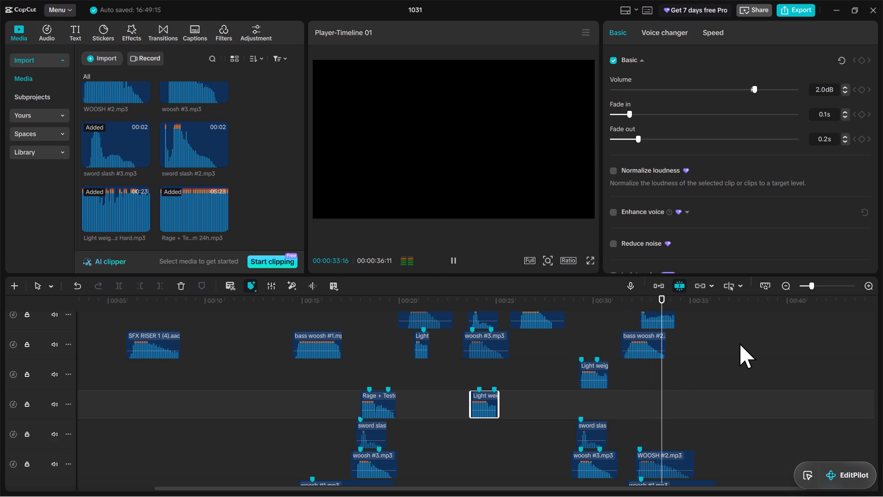
# Set the volume of the last Light weight baby!!! clip, near 00:32, to 3 dB.
pyautogui.scroll(2, 739, 343)
pyautogui.click(663, 342)
pyautogui.click(823, 92)
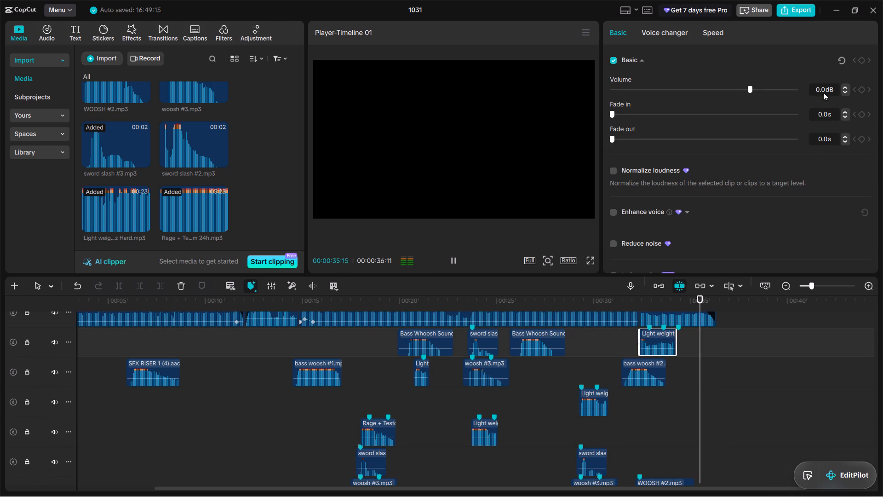
pyautogui.press('BackSpace')
pyautogui.press('BackSpace')
pyautogui.press('BackSpace')
pyautogui.press('3')
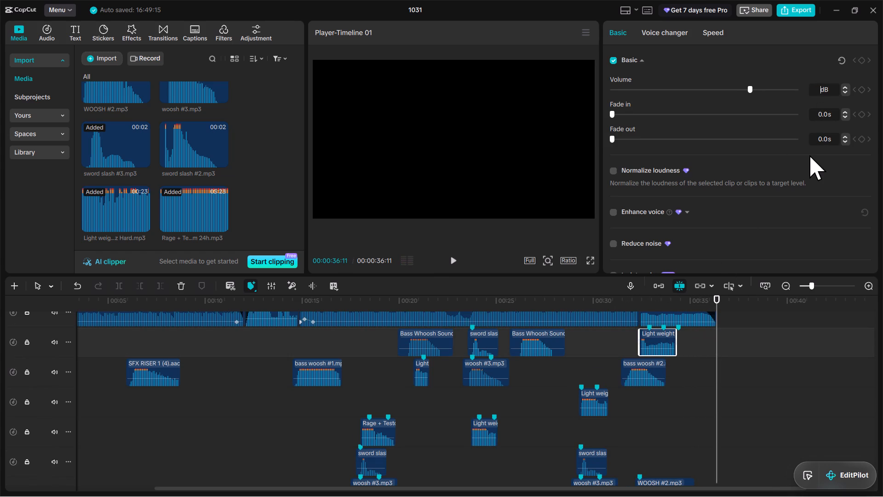
pyautogui.press('Return')
# Play back the ending from about 00:31 with the louder final Light weight clip.
pyautogui.click(604, 298)
pyautogui.press('space')
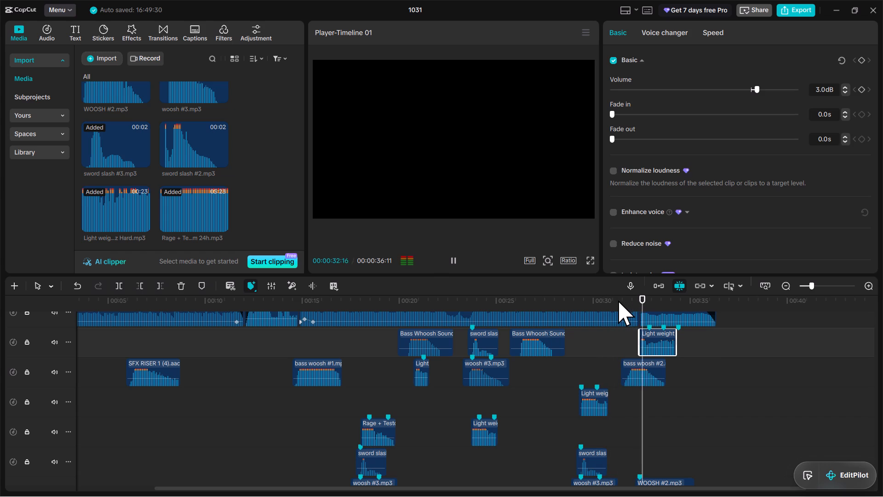
pyautogui.click(618, 301)
pyautogui.press('space')
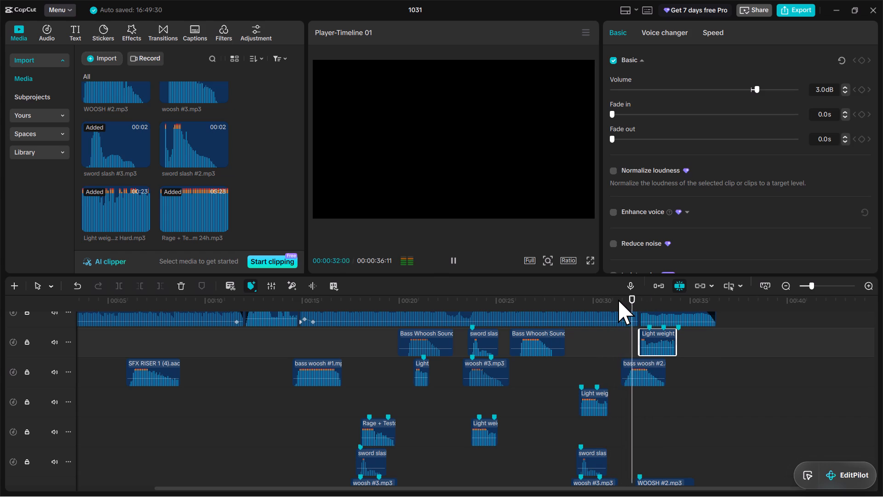
# Examine the arrangement of the whole edit across all tracks, from the FUNK MADA track to the lowest woosh clips.
pyautogui.click(812, 286)
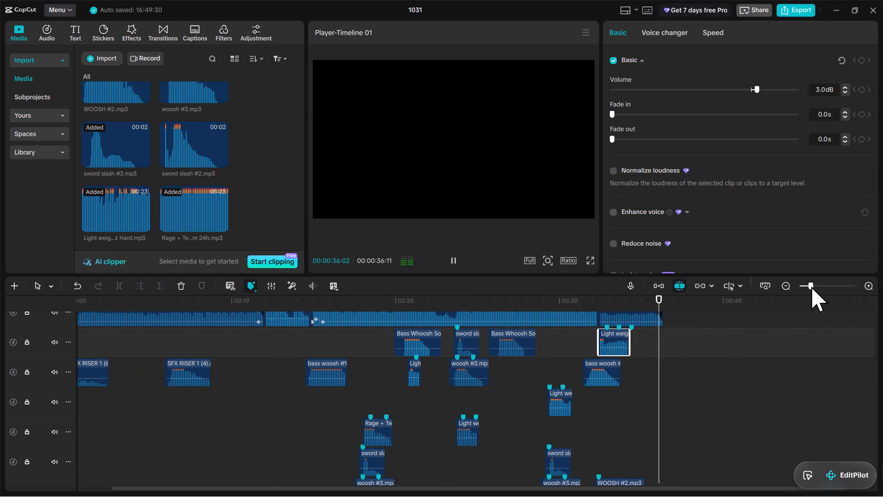
pyautogui.moveTo(808, 287); pyautogui.dragTo(800, 295)
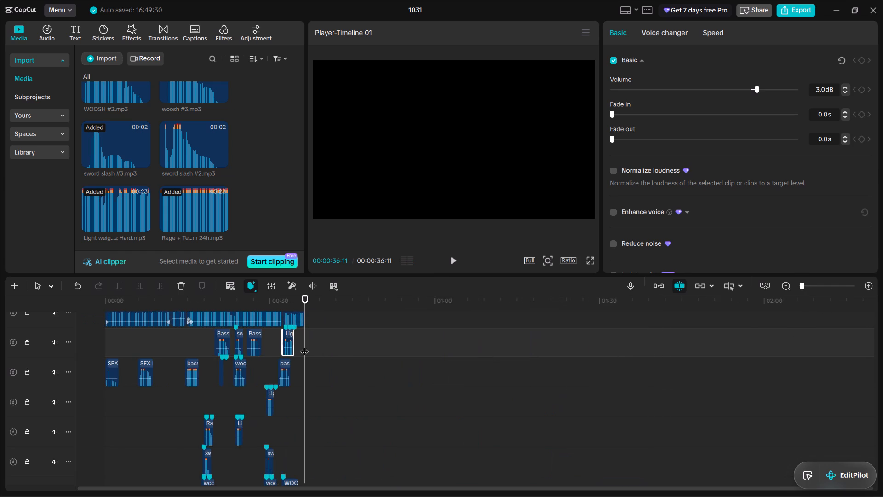
pyautogui.scroll(-8, 245, 372)
pyautogui.scroll(3, 231, 387)
pyautogui.scroll(-1, 231, 387)
pyautogui.scroll(9, 231, 387)
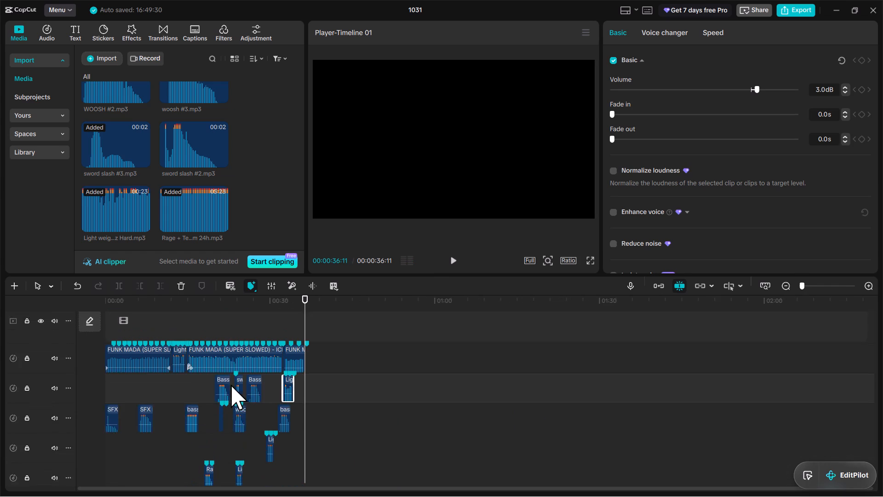
pyautogui.scroll(3, 231, 385)
pyautogui.scroll(-11, 231, 385)
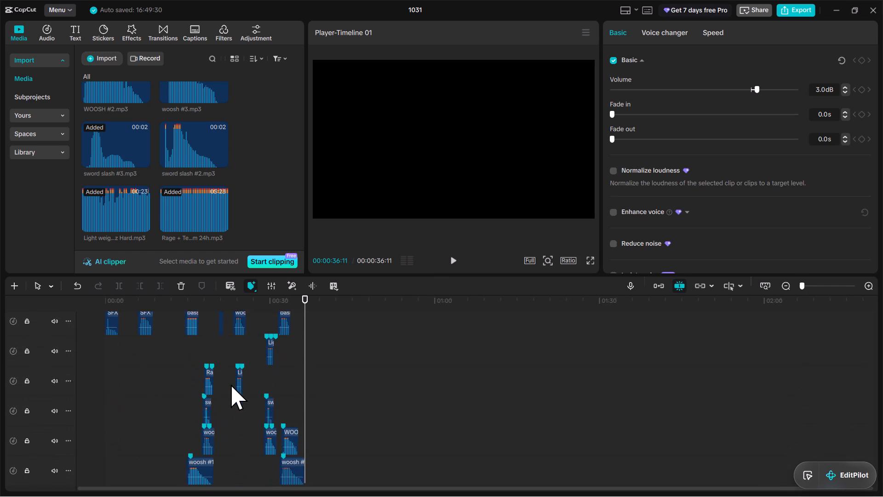
pyautogui.scroll(8, 231, 385)
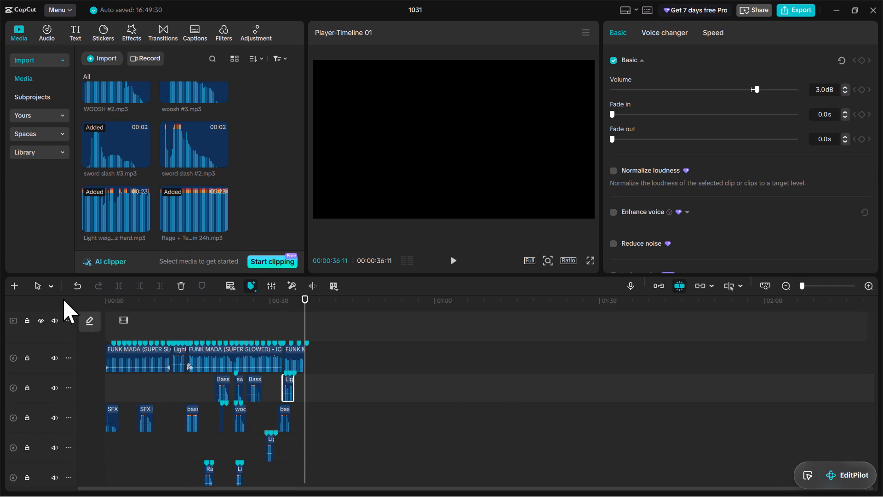
# Play back the whole edit from its beginning.
pyautogui.click(110, 304)
pyautogui.moveTo(110, 304); pyautogui.dragTo(88, 312)
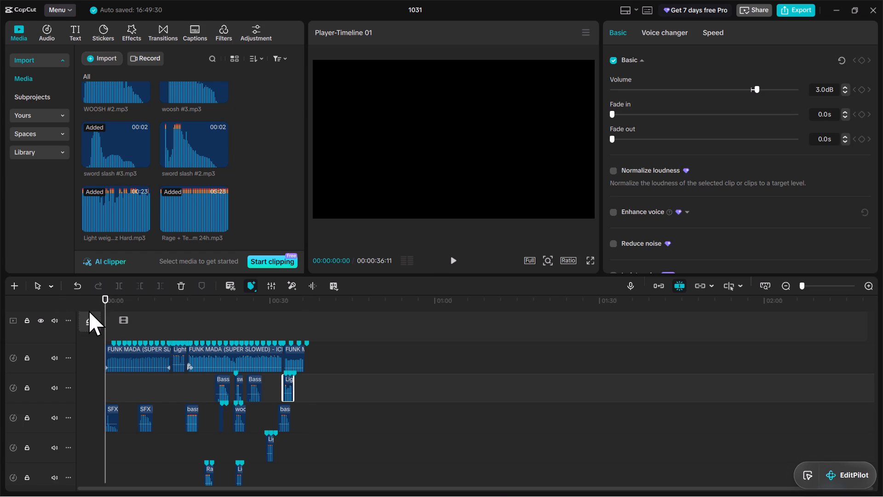
pyautogui.press('space')
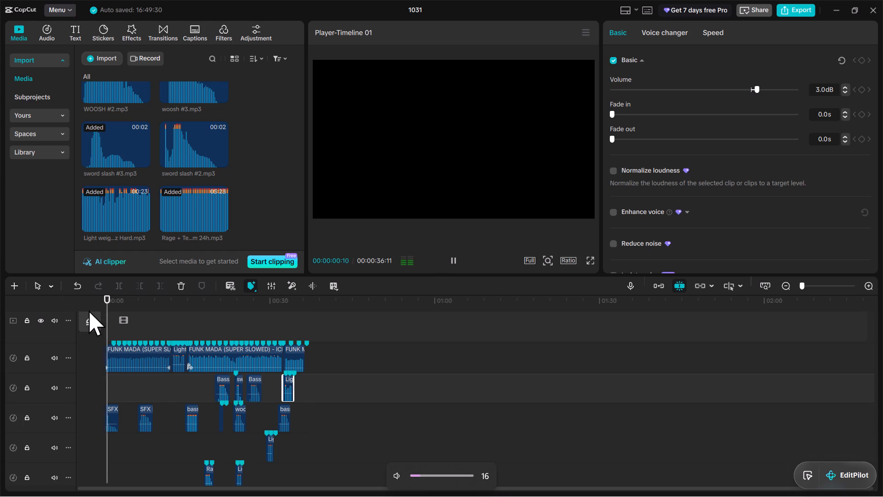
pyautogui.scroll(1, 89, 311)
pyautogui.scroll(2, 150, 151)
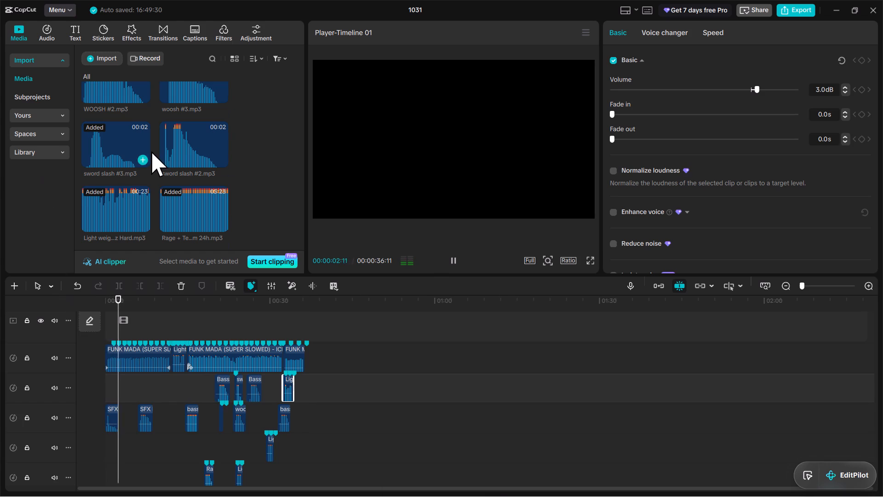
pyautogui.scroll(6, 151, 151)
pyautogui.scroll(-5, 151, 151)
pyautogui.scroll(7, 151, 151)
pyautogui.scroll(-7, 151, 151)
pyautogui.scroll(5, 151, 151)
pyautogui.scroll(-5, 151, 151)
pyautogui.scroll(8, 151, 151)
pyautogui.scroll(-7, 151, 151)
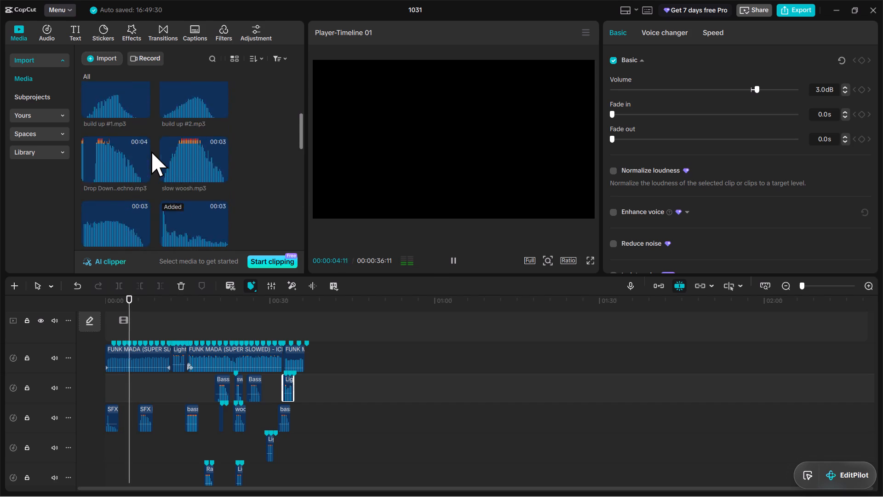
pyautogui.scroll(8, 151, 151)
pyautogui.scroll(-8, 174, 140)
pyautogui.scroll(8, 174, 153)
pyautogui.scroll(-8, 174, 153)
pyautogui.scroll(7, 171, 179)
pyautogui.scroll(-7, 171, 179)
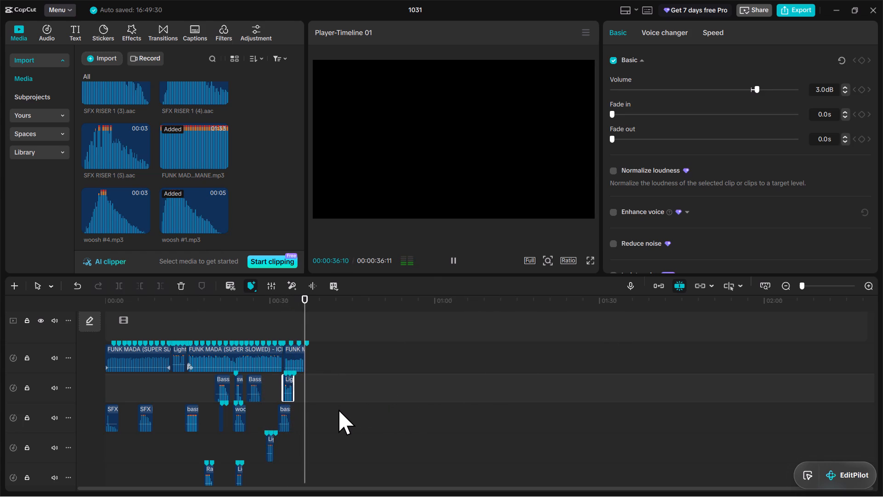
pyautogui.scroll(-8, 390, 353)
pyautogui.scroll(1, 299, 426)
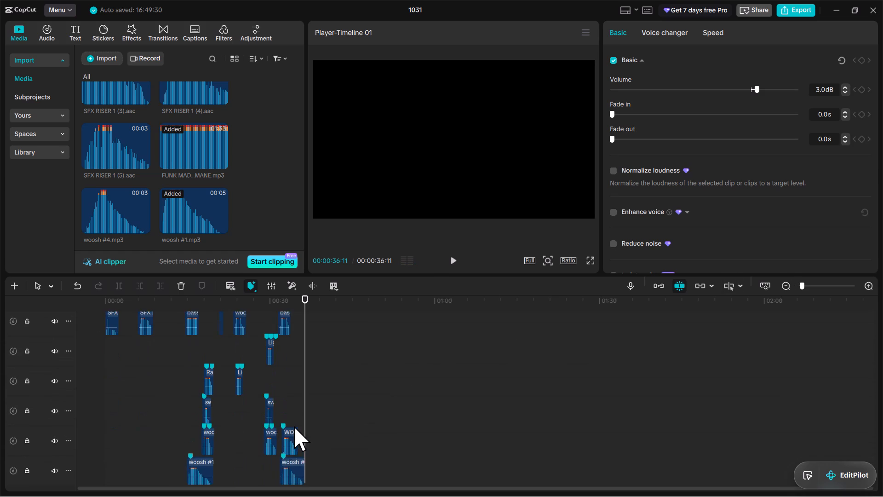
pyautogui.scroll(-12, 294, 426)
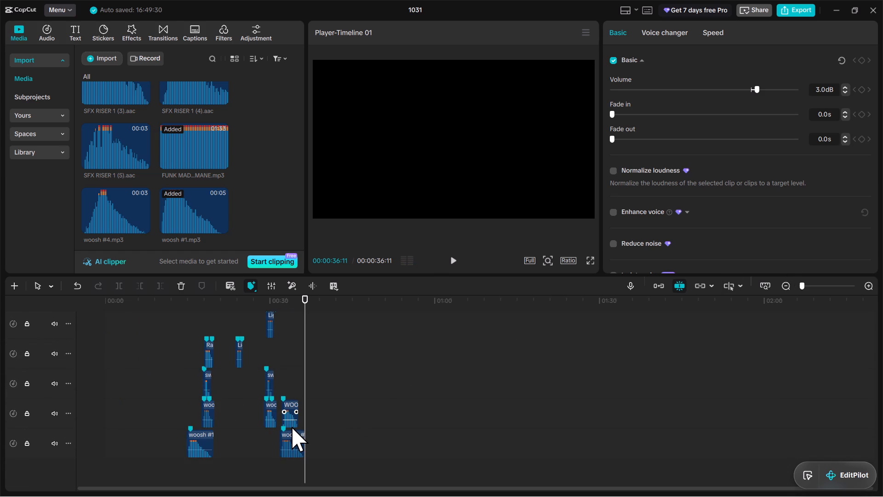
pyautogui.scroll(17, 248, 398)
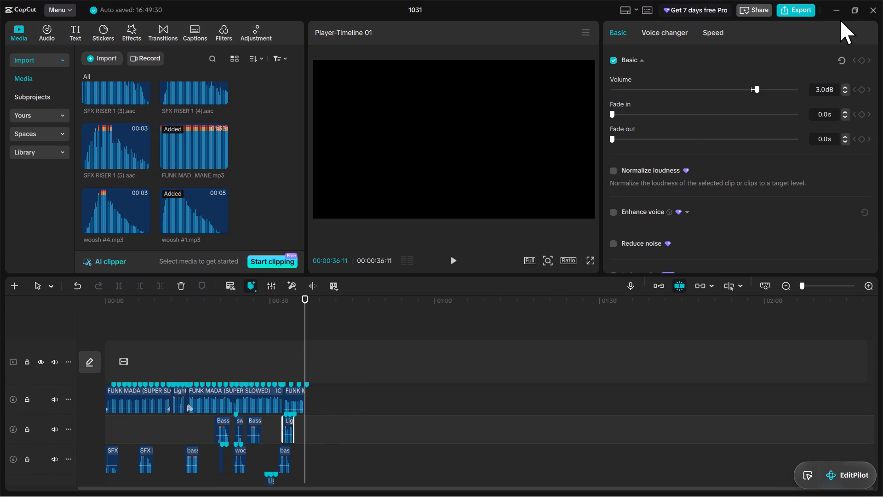
# Close project 1031 and exit CapCut.
pyautogui.click(877, 8)
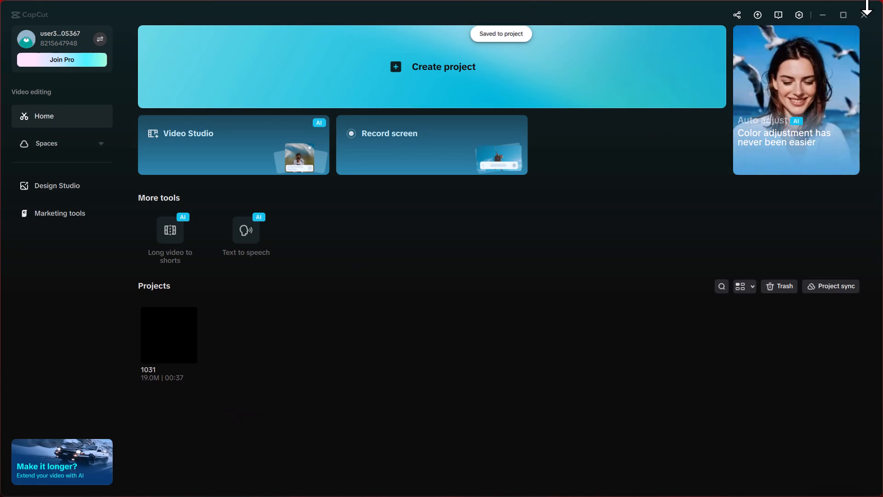
pyautogui.click(857, 12)
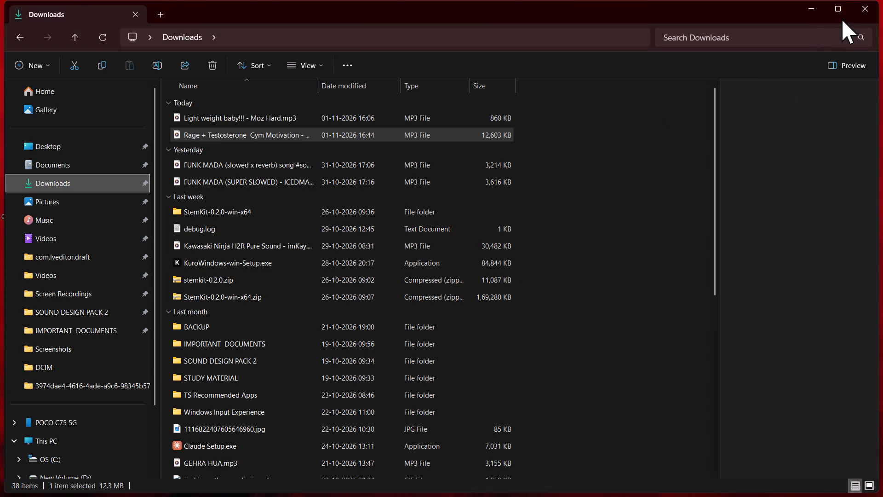
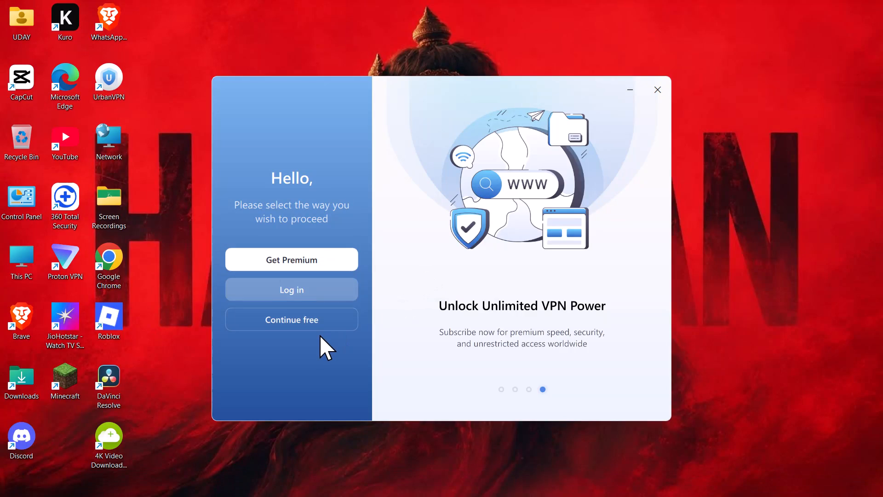
# Continue with the free option on UrbanVPN's welcome screen and close the VPN window.
pyautogui.click(320, 335)
pyautogui.click(324, 330)
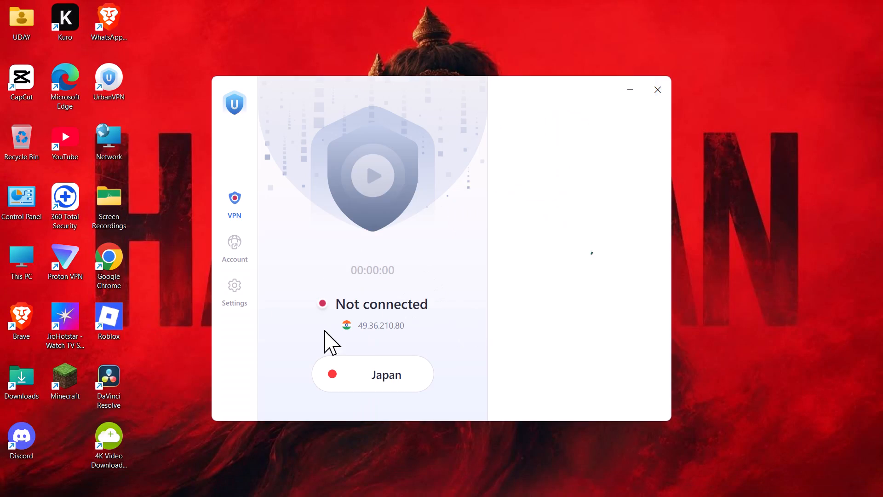
pyautogui.click(654, 92)
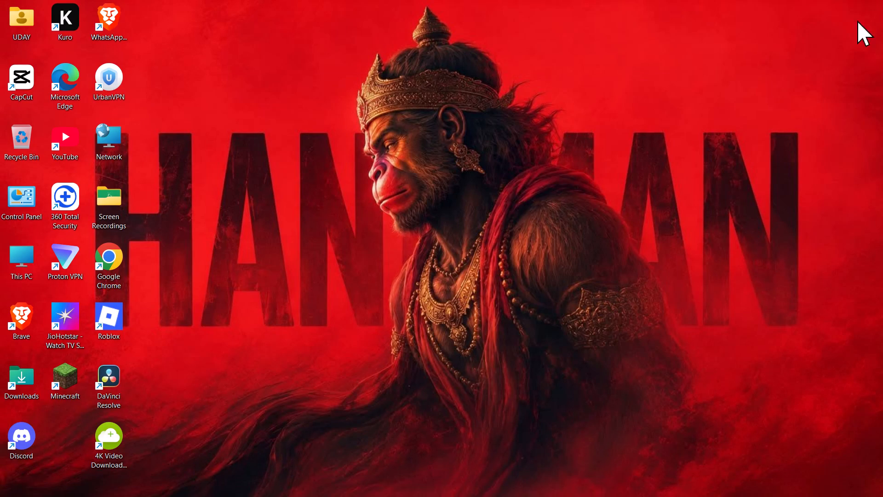
# Put the computer to sleep from the Windows power options.
pyautogui.click(522, 445)
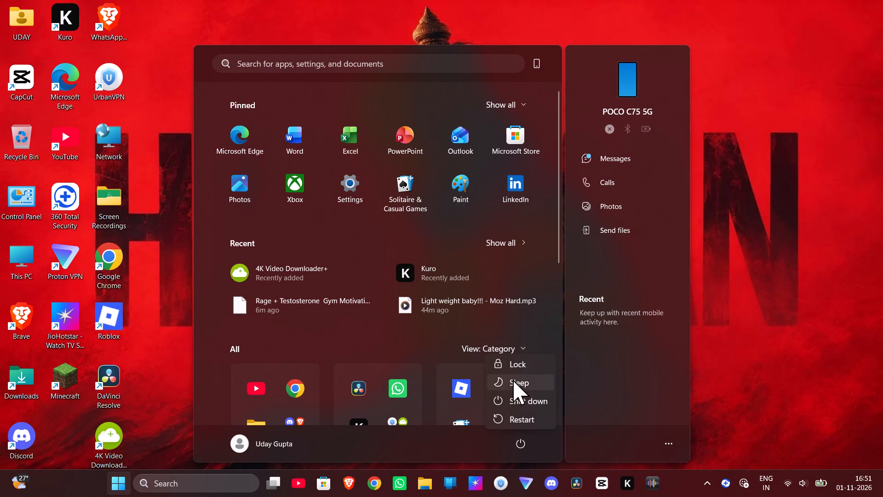
pyautogui.click(514, 381)
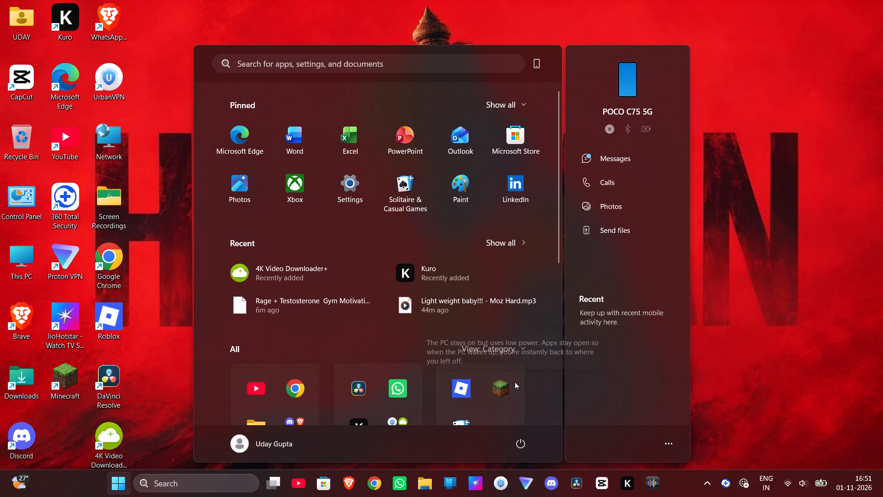
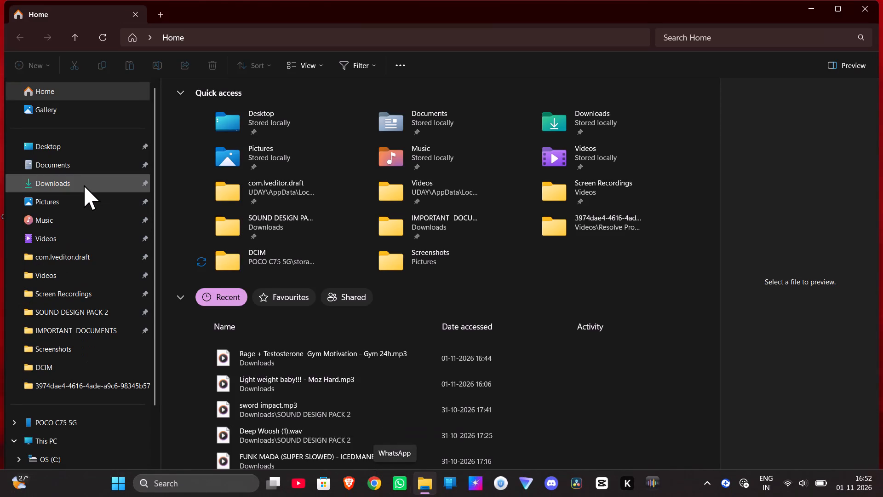
# Open the Downloads folder and look through its files down to the Earlier this year group.
pyautogui.click(84, 181)
pyautogui.scroll(-2, 258, 200)
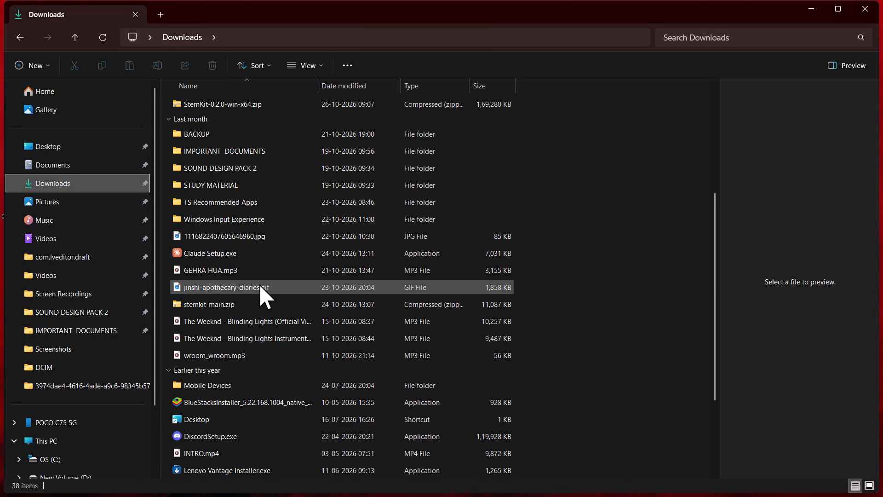
pyautogui.scroll(-2, 204, 374)
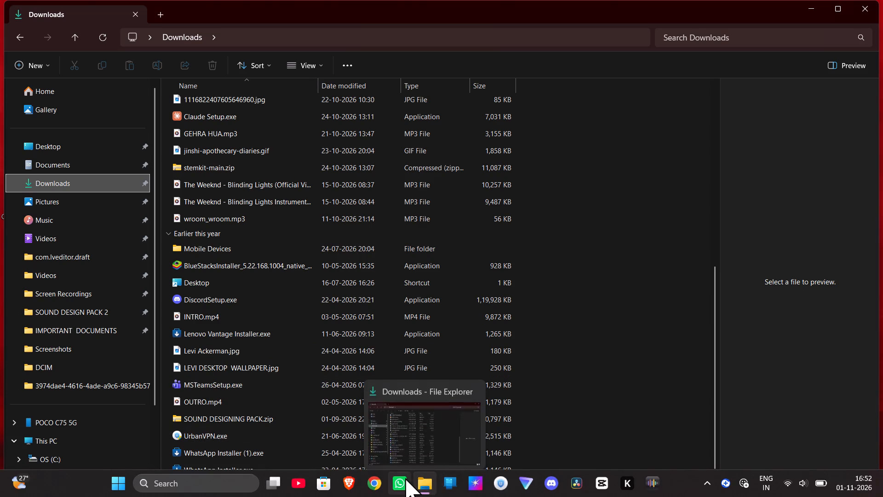
# Launch WhatsApp from the desktop.
pyautogui.click(405, 478)
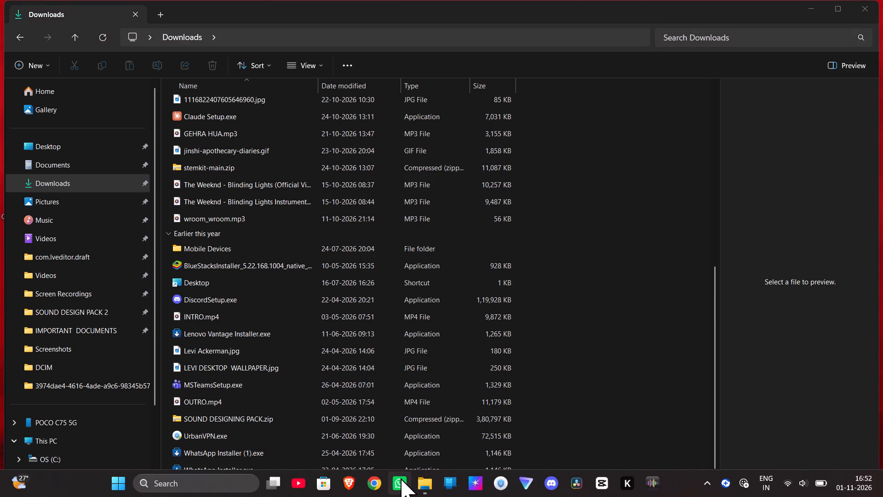
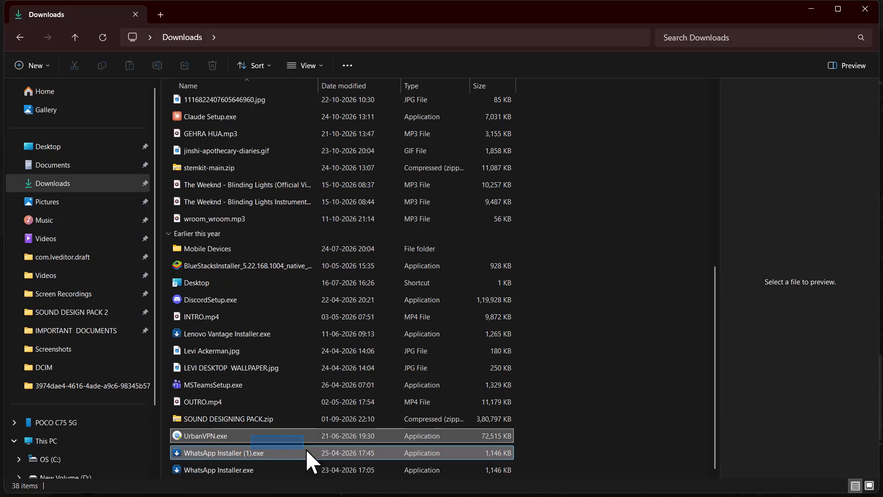
# Select the UrbanVPN.exe file in the Downloads folder.
pyautogui.click(312, 439)
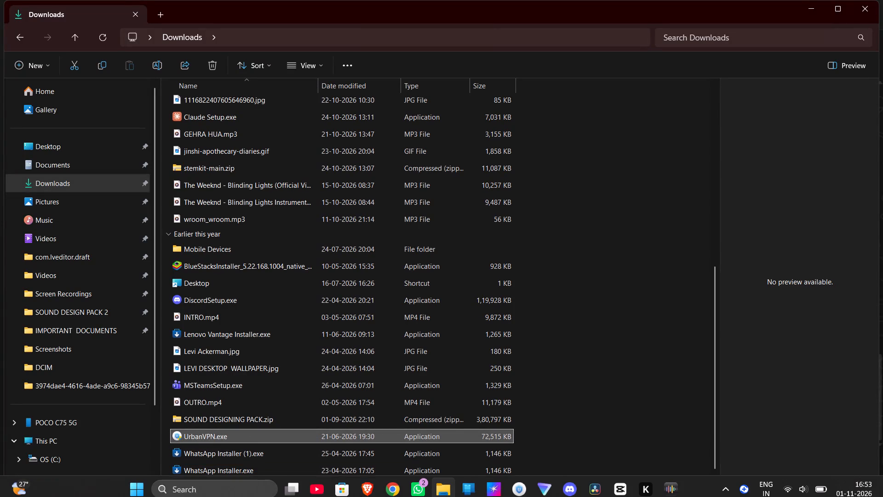
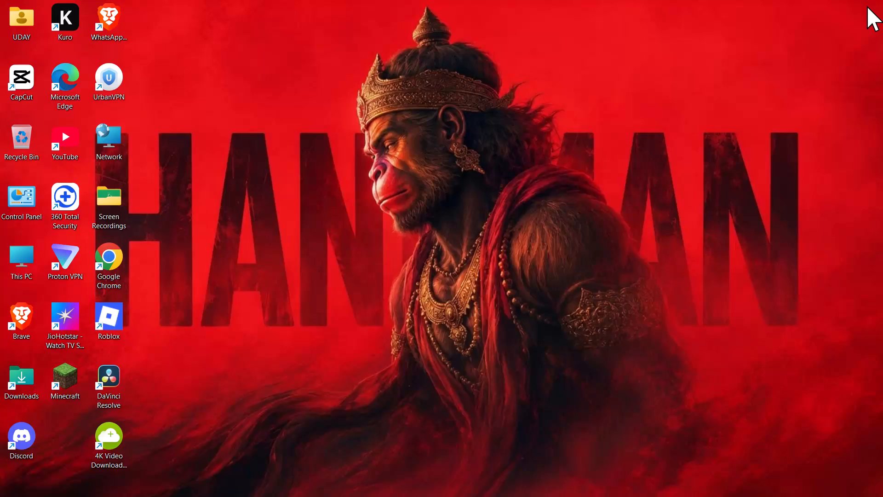
# Put the computer to sleep again from the Windows power options.
pyautogui.click(521, 439)
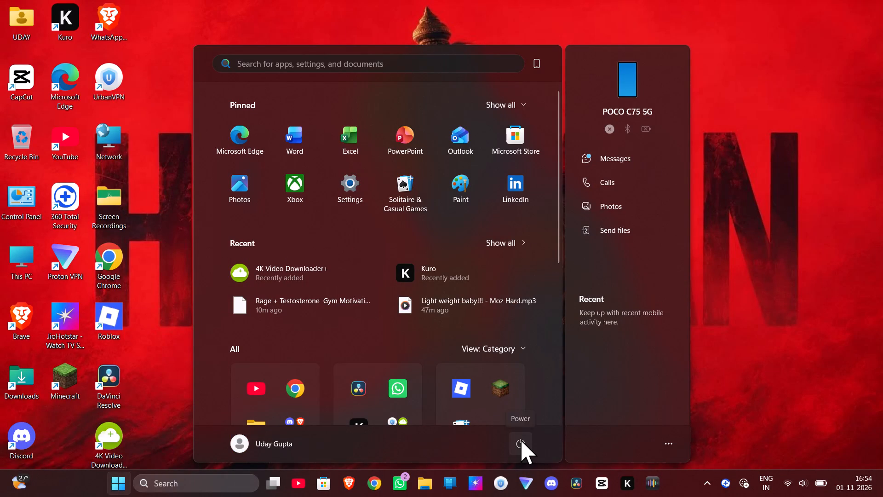
pyautogui.click(519, 386)
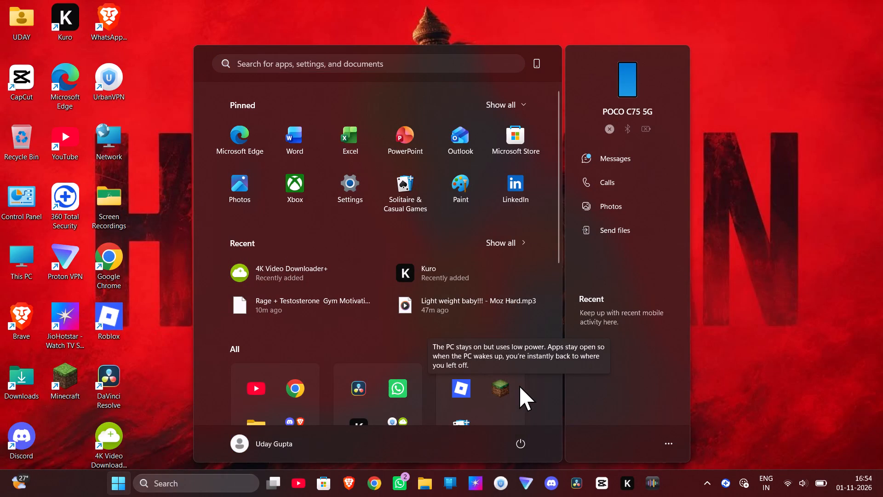
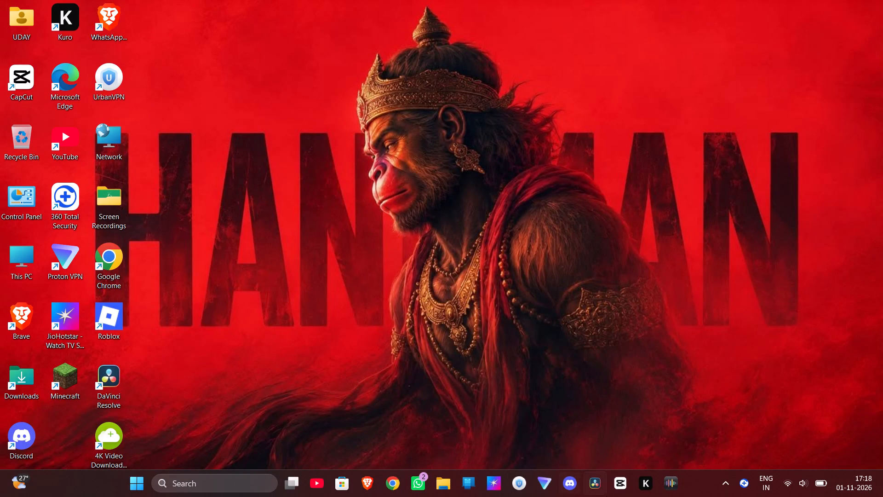
# Launch CapCut and open the existing project 1031.
pyautogui.click(618, 496)
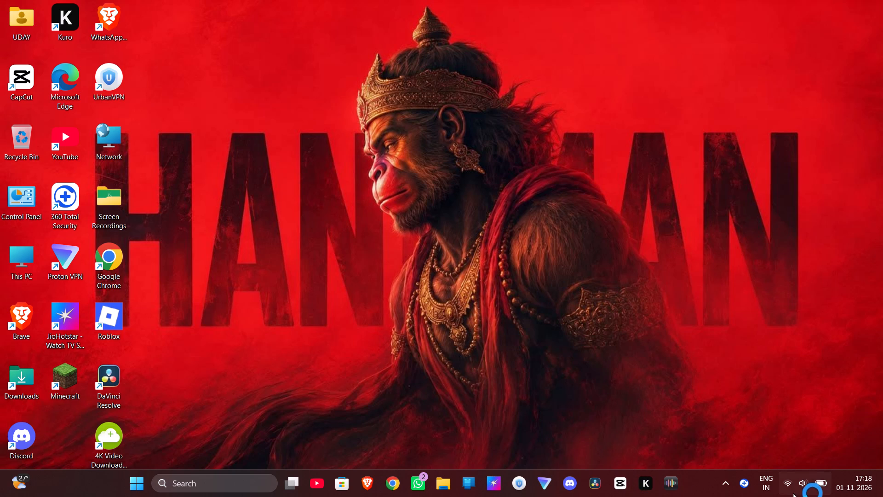
pyautogui.click(808, 490)
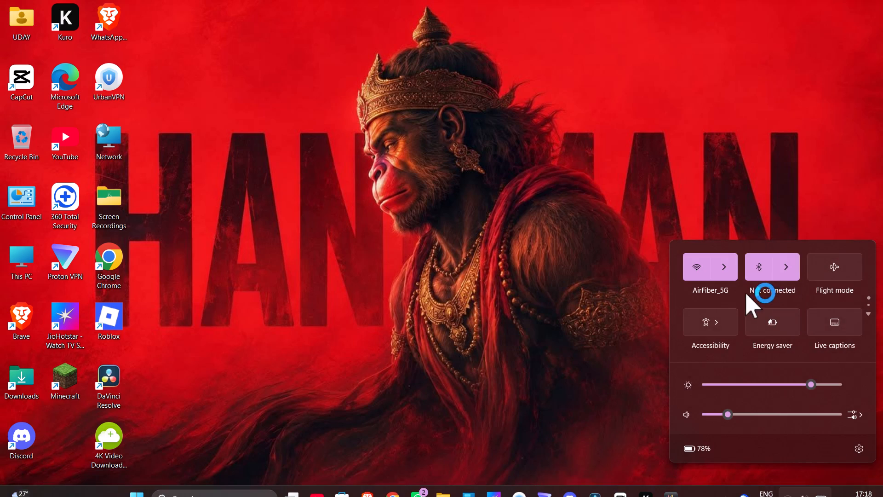
pyautogui.click(750, 93)
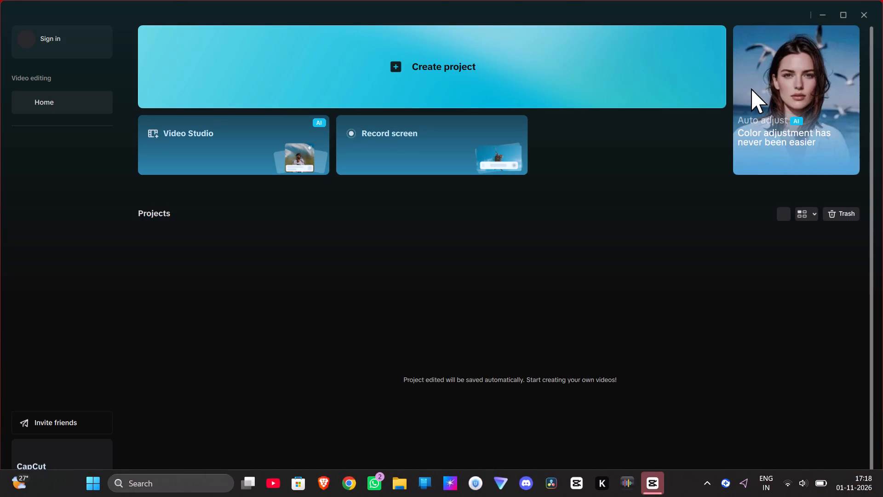
pyautogui.click(847, 21)
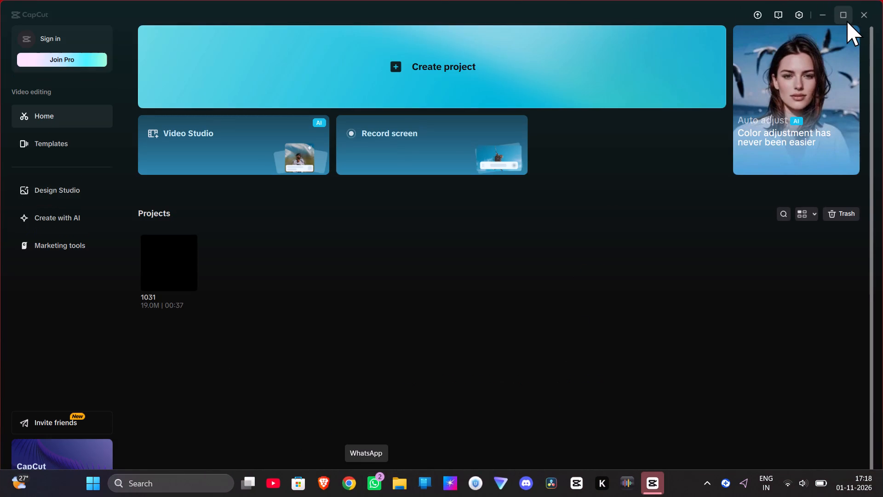
pyautogui.click(163, 254)
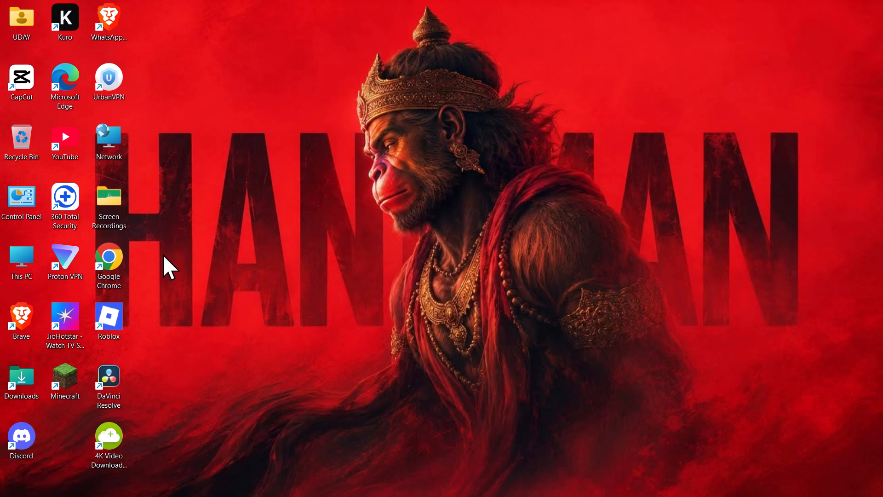
# Play the opening seconds of the 1031 timeline, pause playback and return the playhead to the start.
pyautogui.scroll(3, 303, 495)
pyautogui.scroll(2, 676, 298)
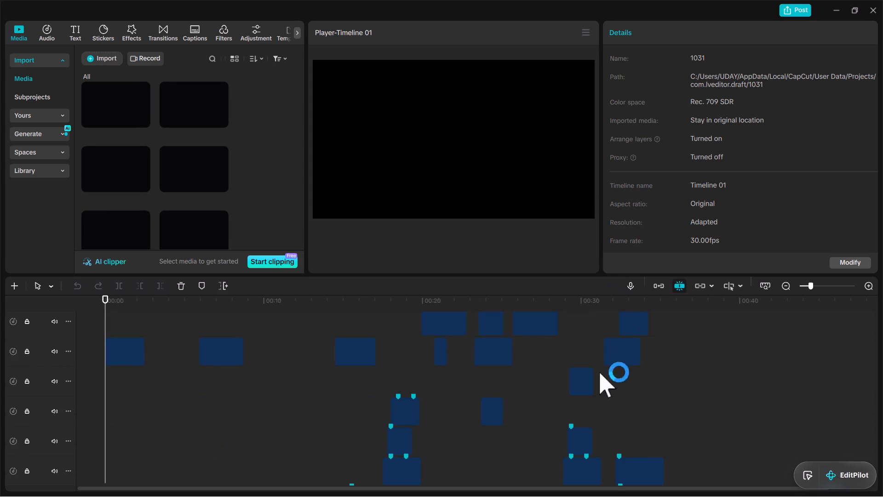
pyautogui.scroll(3, 492, 417)
pyautogui.scroll(-4, 492, 417)
pyautogui.scroll(4, 492, 419)
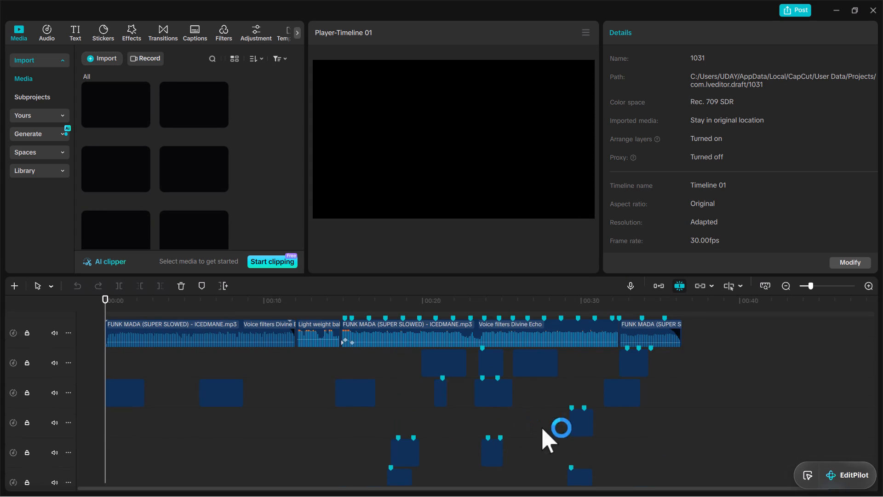
pyautogui.press('space')
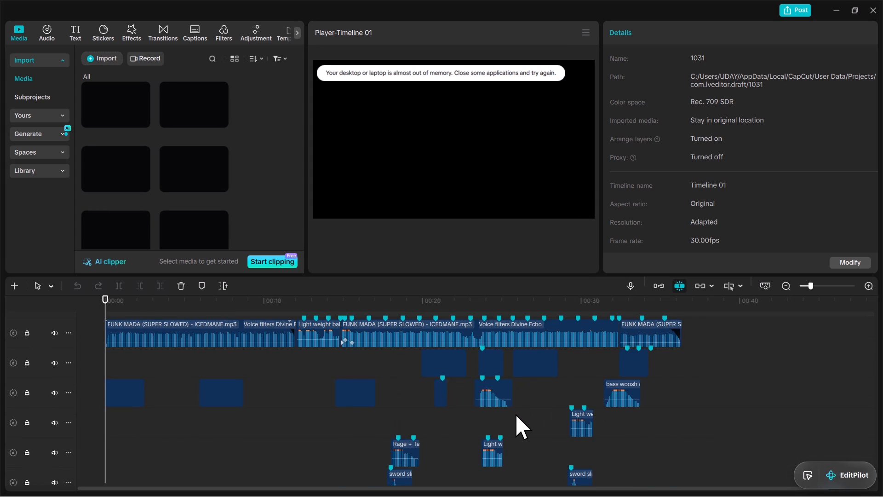
pyautogui.press('space')
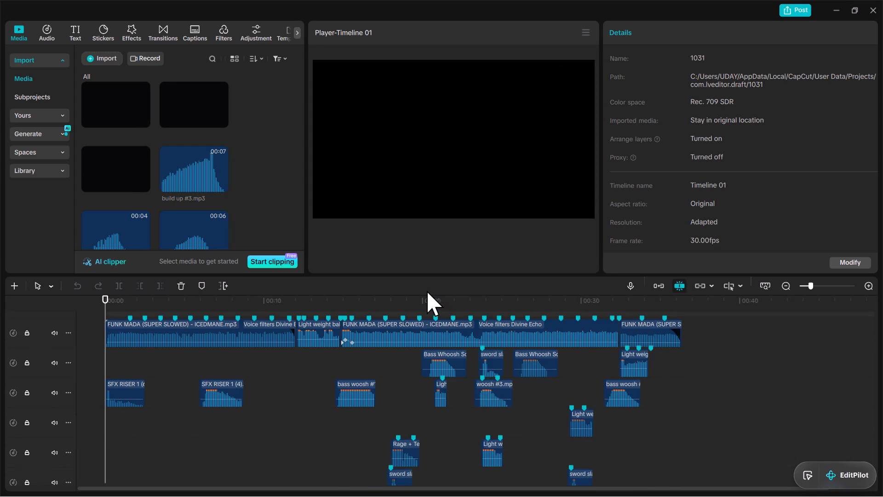
pyautogui.press('space')
pyautogui.press('space')
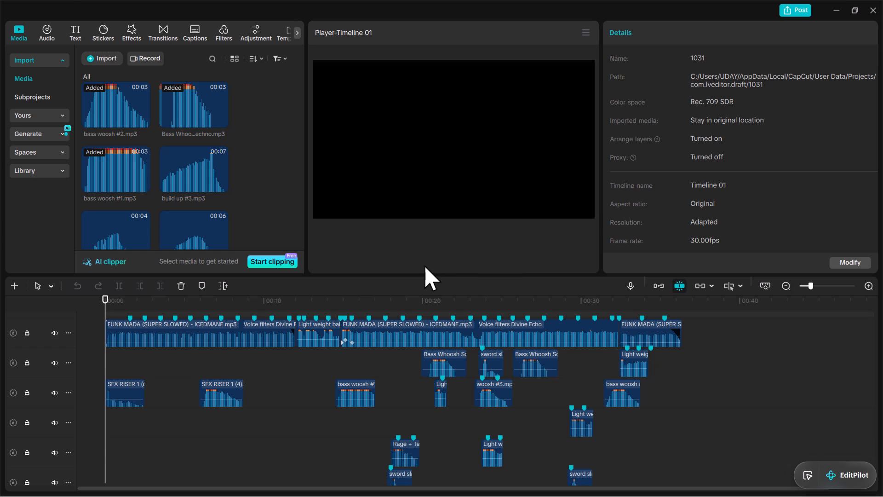
pyautogui.press('l')
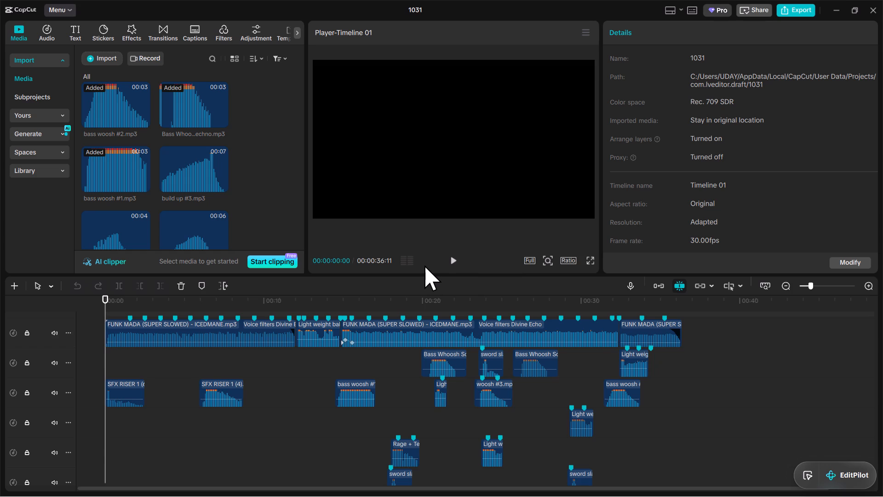
pyautogui.click(454, 256)
pyautogui.click(452, 257)
pyautogui.press('space')
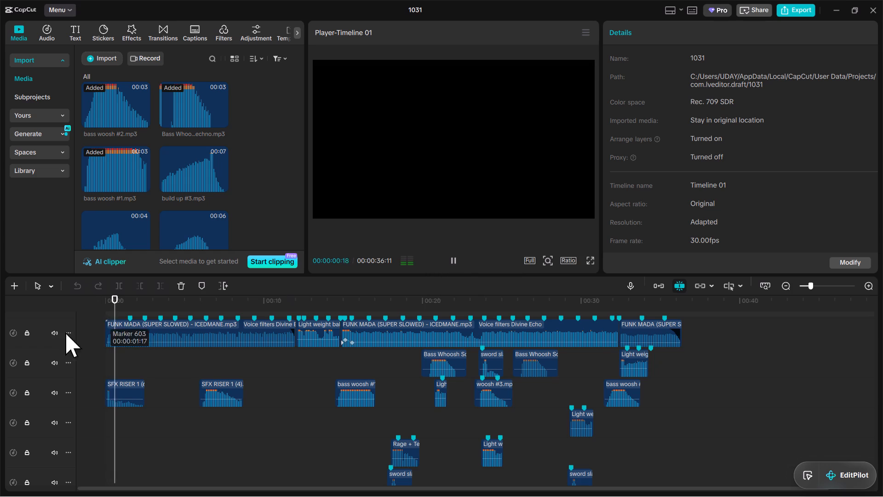
pyautogui.click(449, 261)
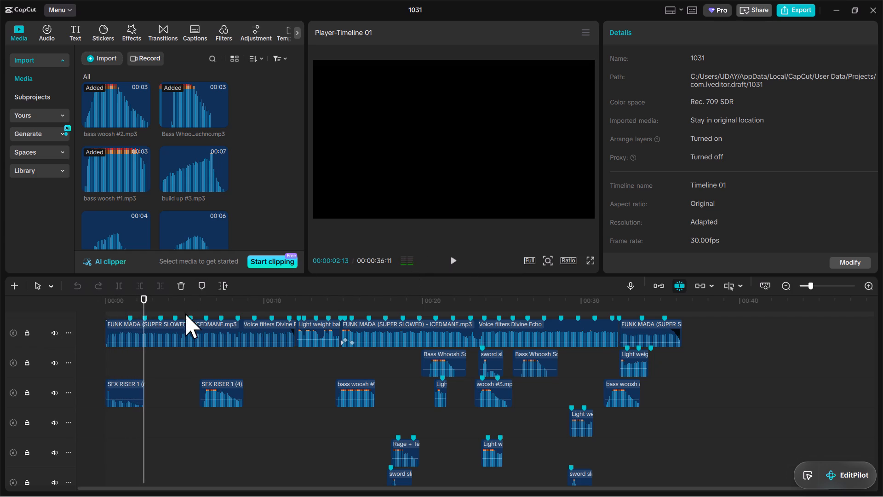
pyautogui.moveTo(144, 303); pyautogui.dragTo(0, 355)
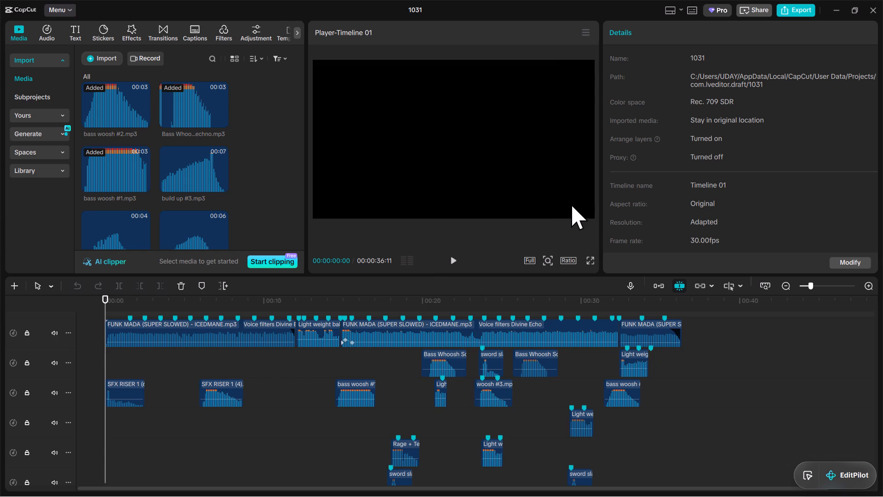
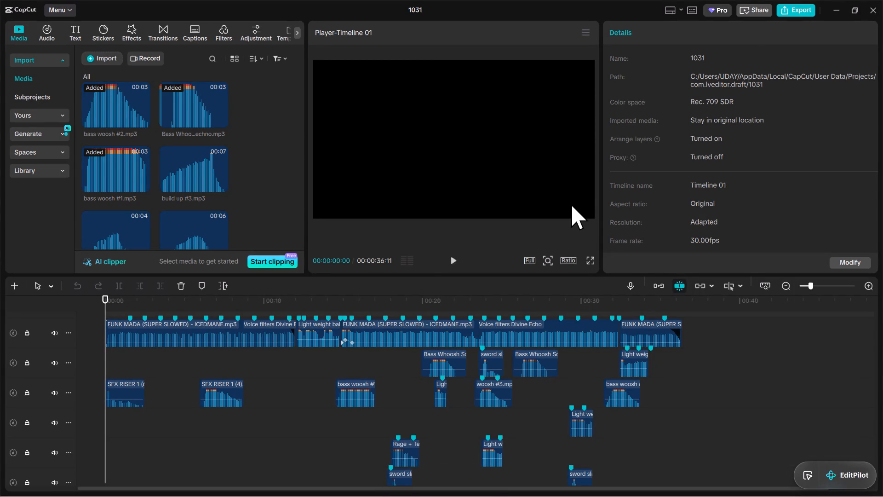
# Raise the system volume to 14 and play the 1031 timeline from the start.
pyautogui.scroll(1, 741, 27)
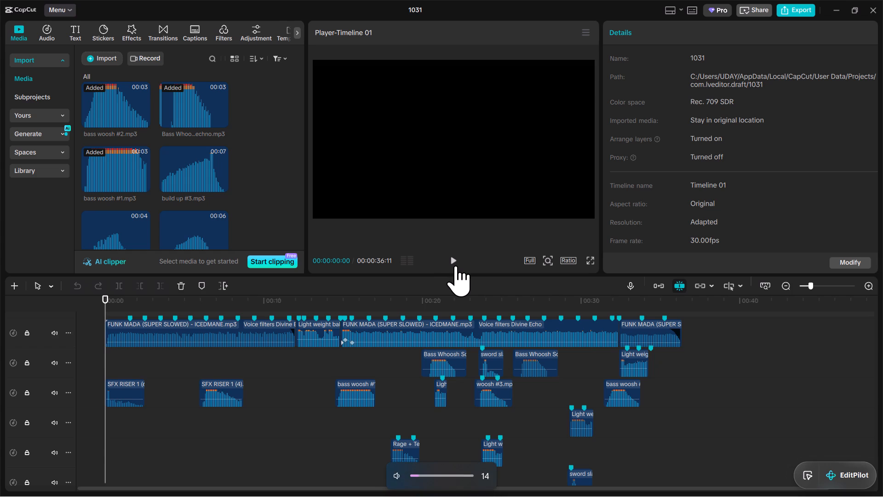
pyautogui.click(456, 266)
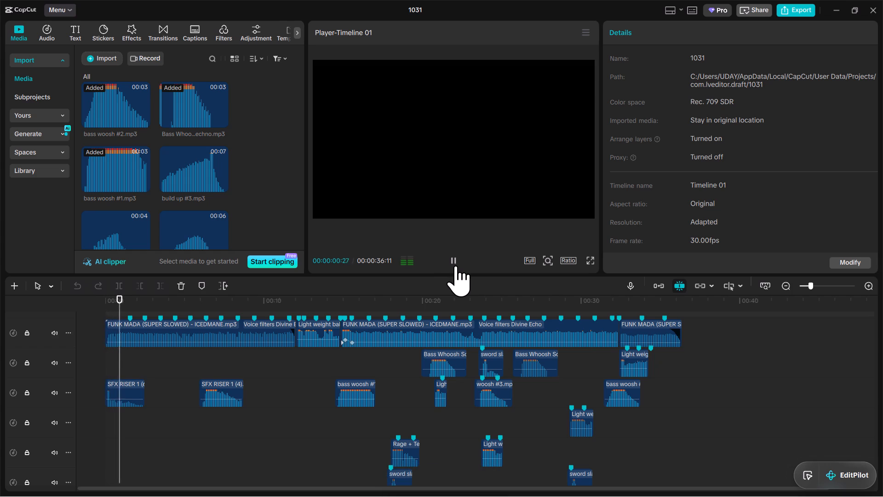
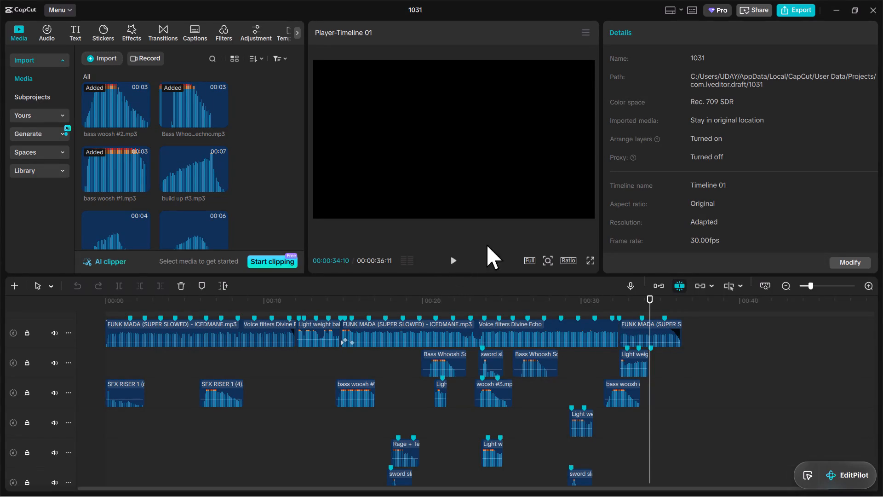
# Close the 1031 project and exit CapCut completely, returning to the desktop.
pyautogui.click(864, 13)
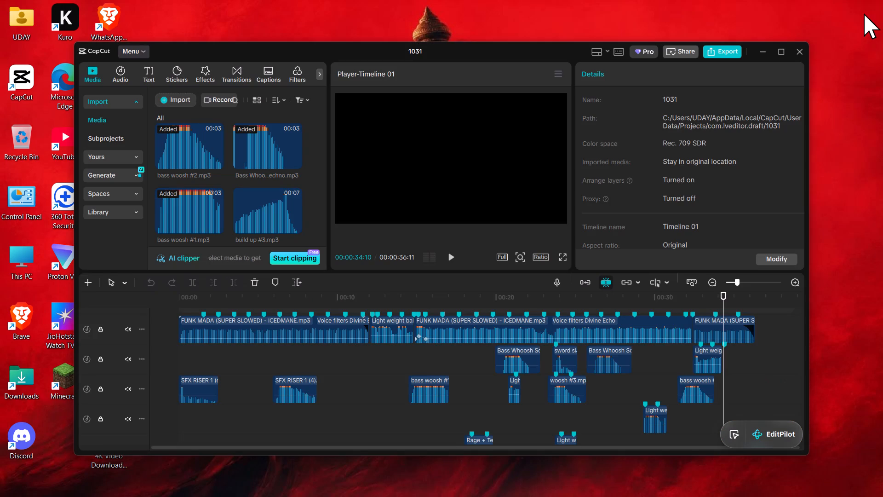
pyautogui.click(800, 57)
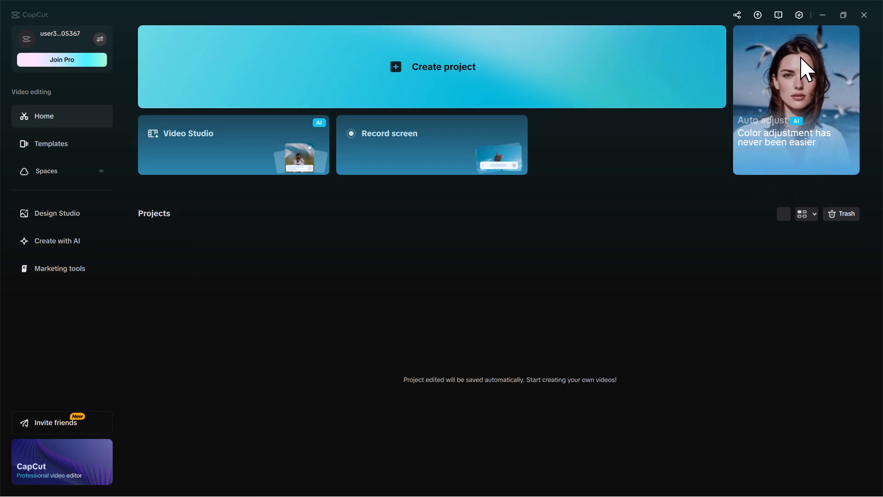
pyautogui.click(868, 15)
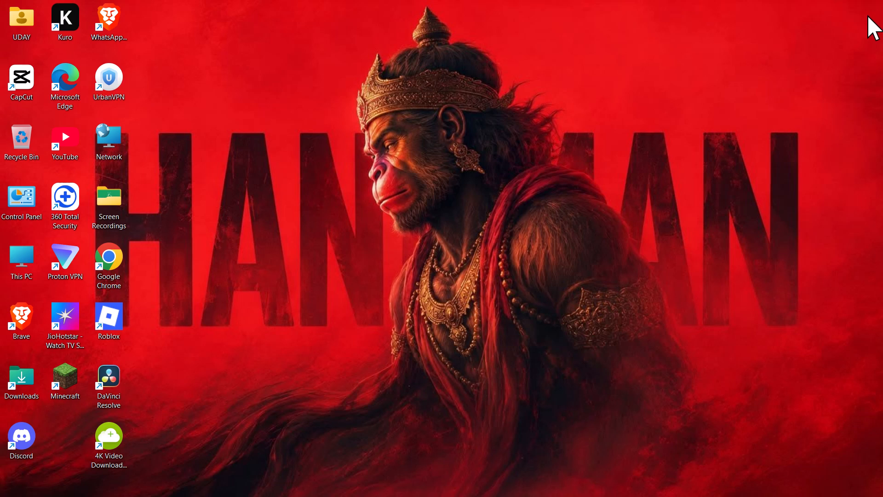